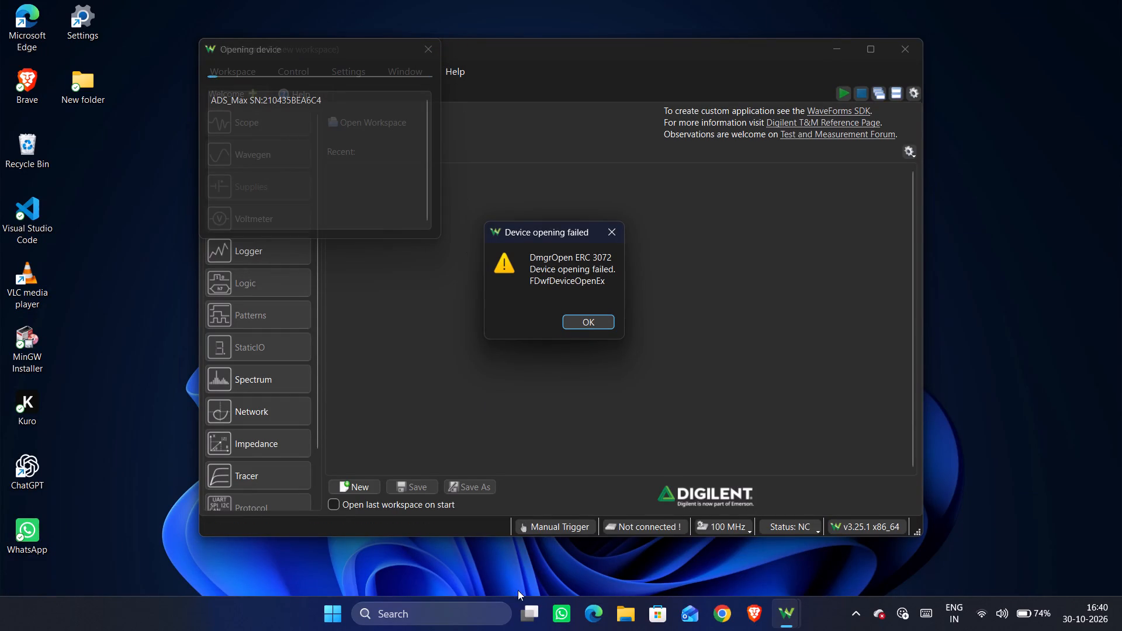
click(604, 319)
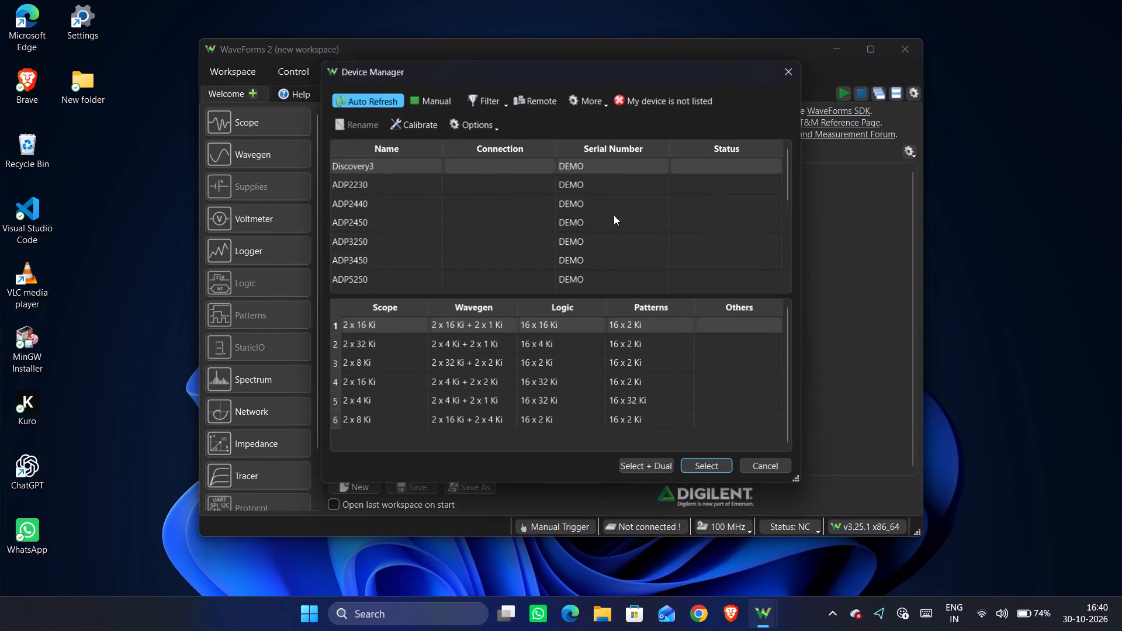
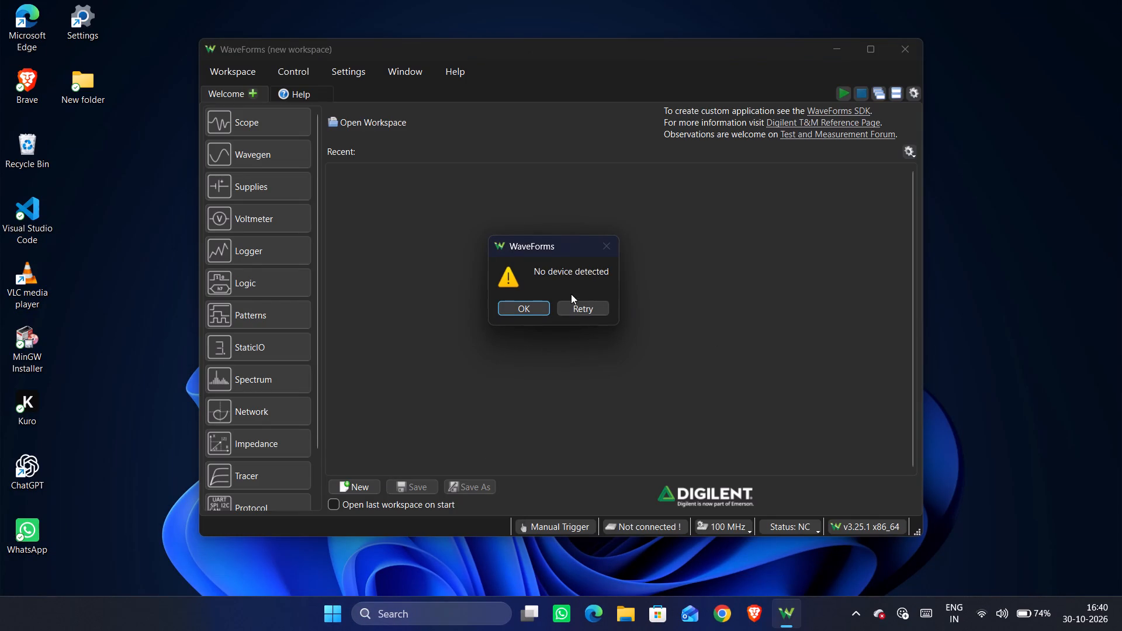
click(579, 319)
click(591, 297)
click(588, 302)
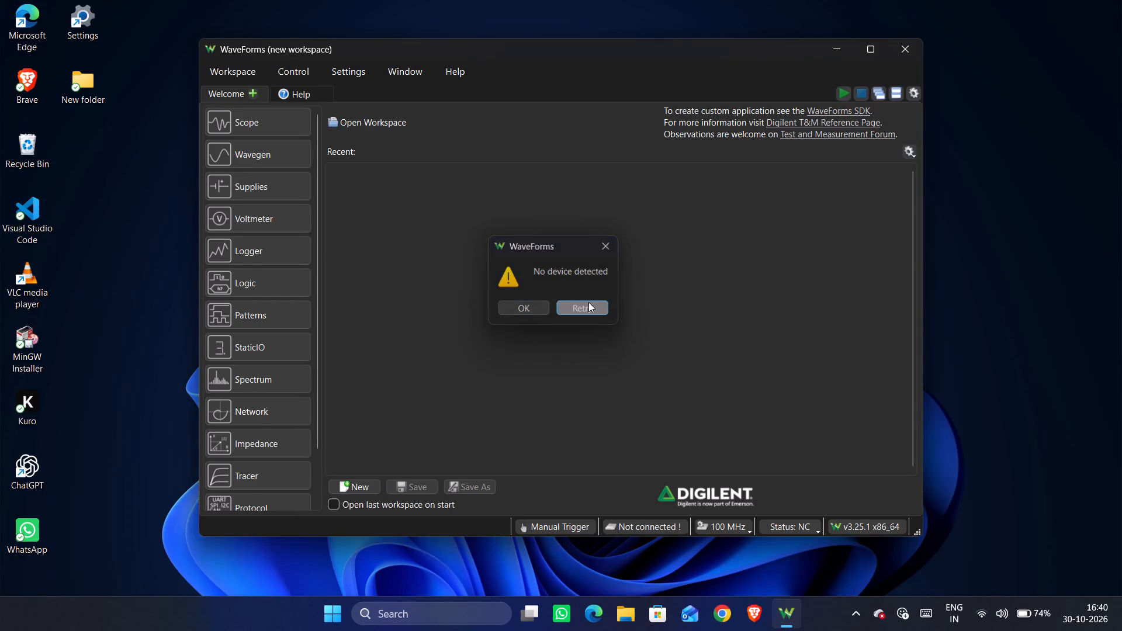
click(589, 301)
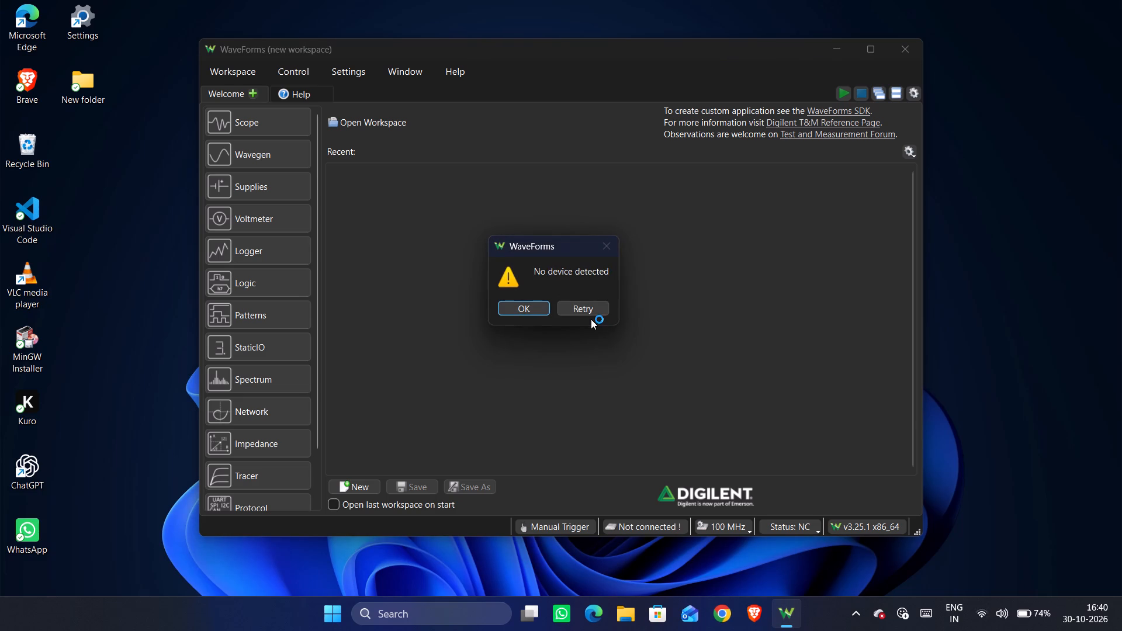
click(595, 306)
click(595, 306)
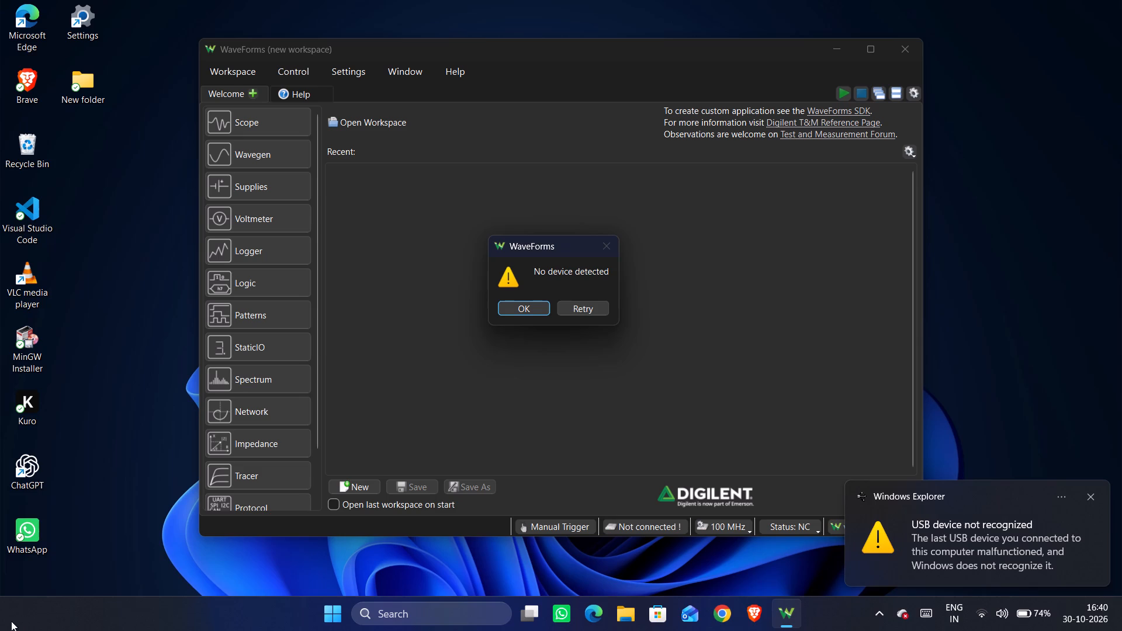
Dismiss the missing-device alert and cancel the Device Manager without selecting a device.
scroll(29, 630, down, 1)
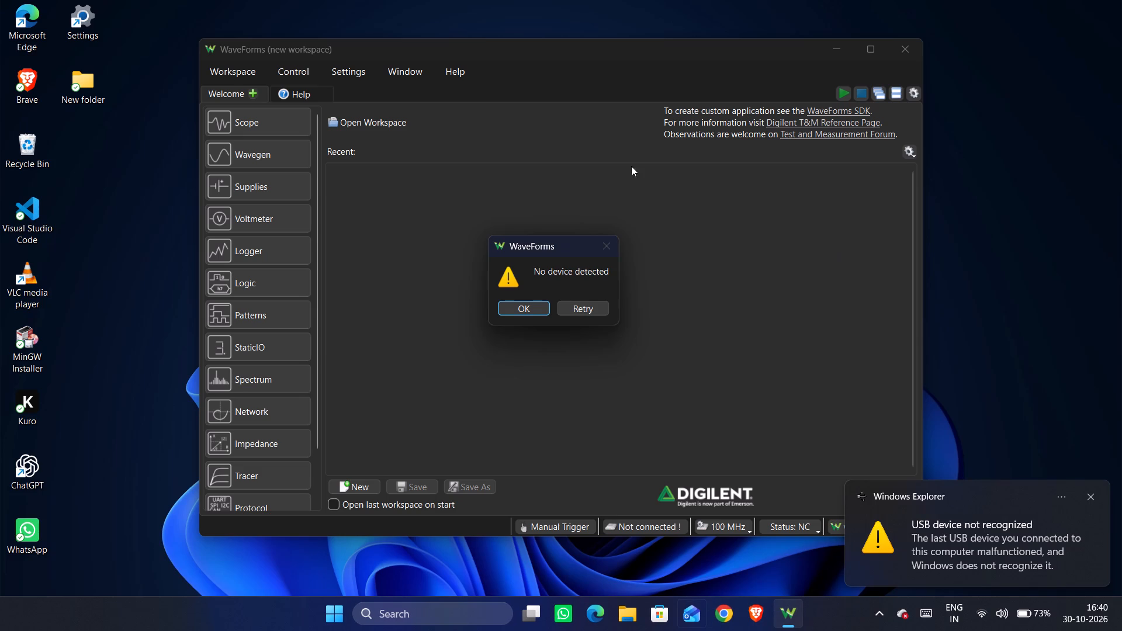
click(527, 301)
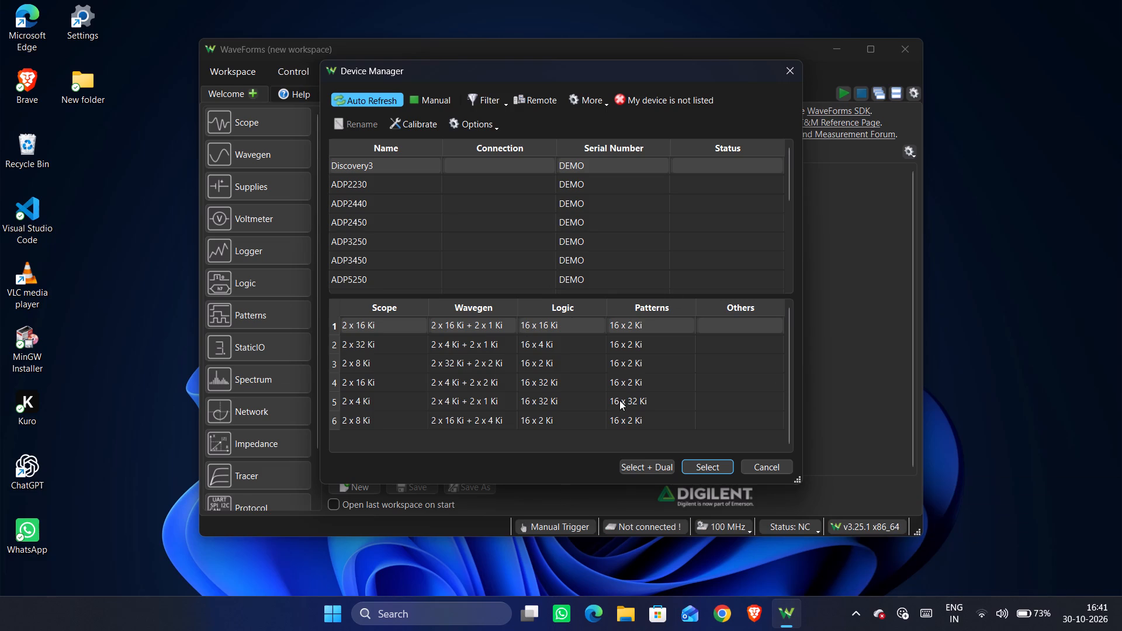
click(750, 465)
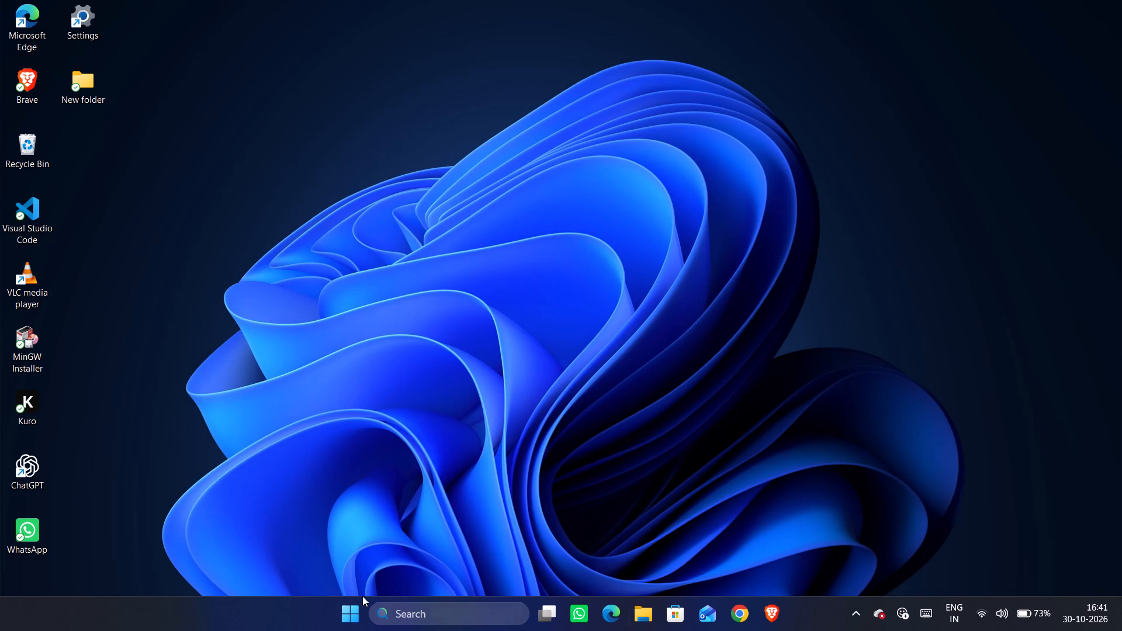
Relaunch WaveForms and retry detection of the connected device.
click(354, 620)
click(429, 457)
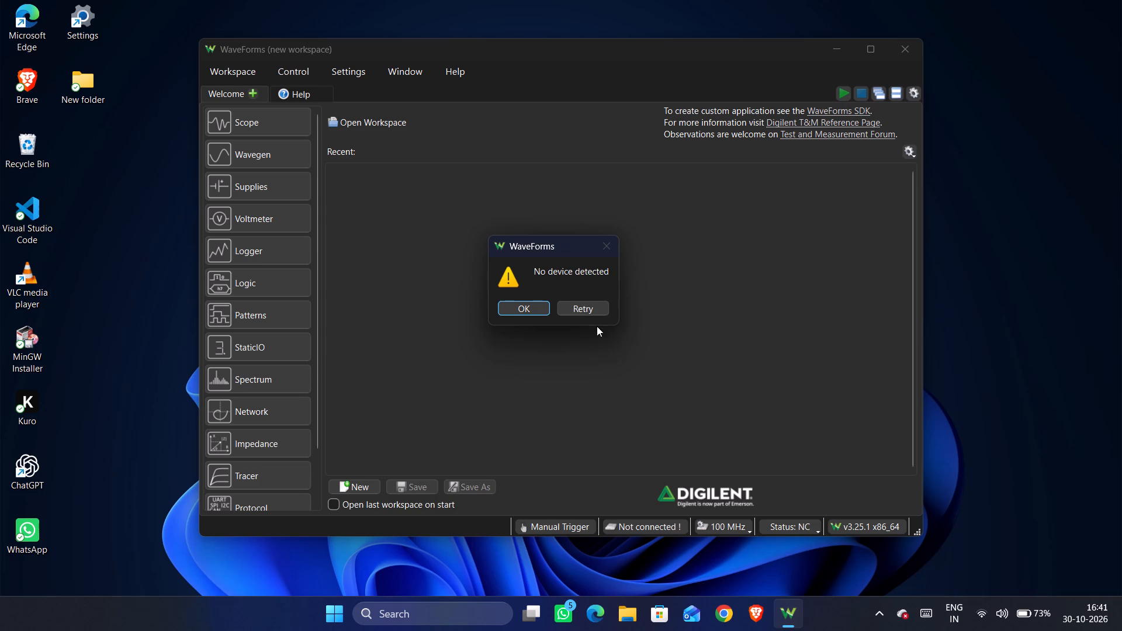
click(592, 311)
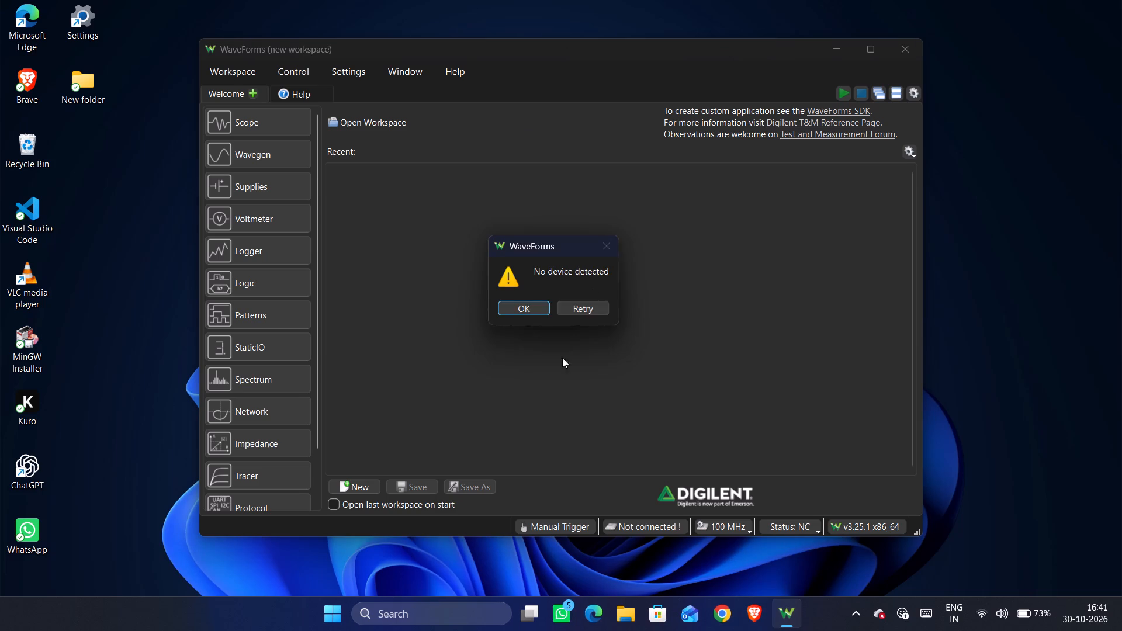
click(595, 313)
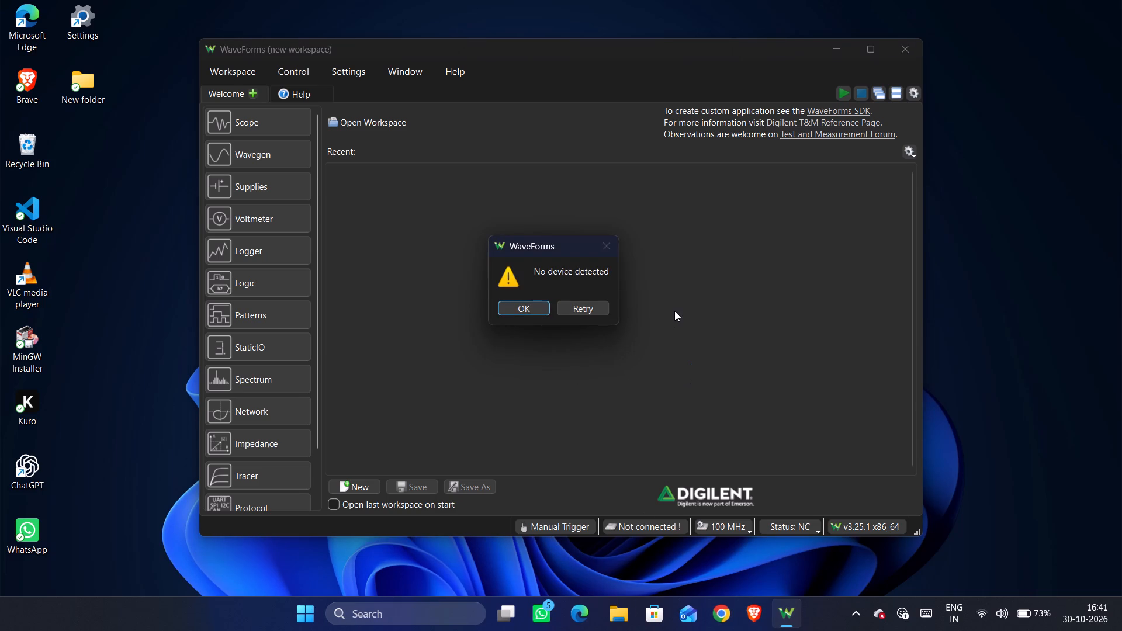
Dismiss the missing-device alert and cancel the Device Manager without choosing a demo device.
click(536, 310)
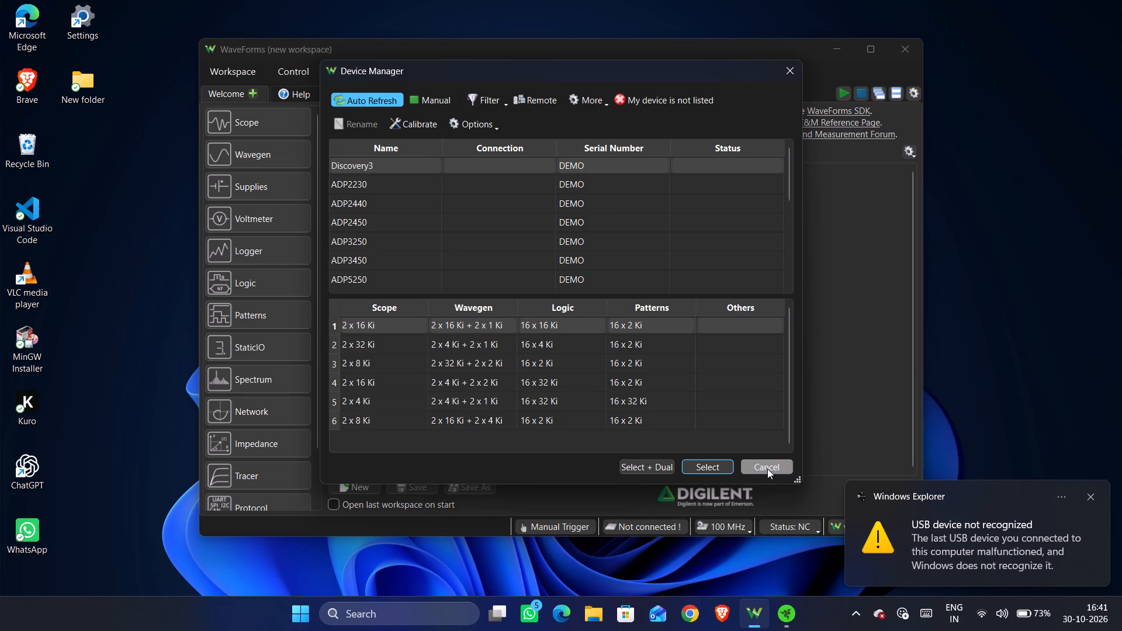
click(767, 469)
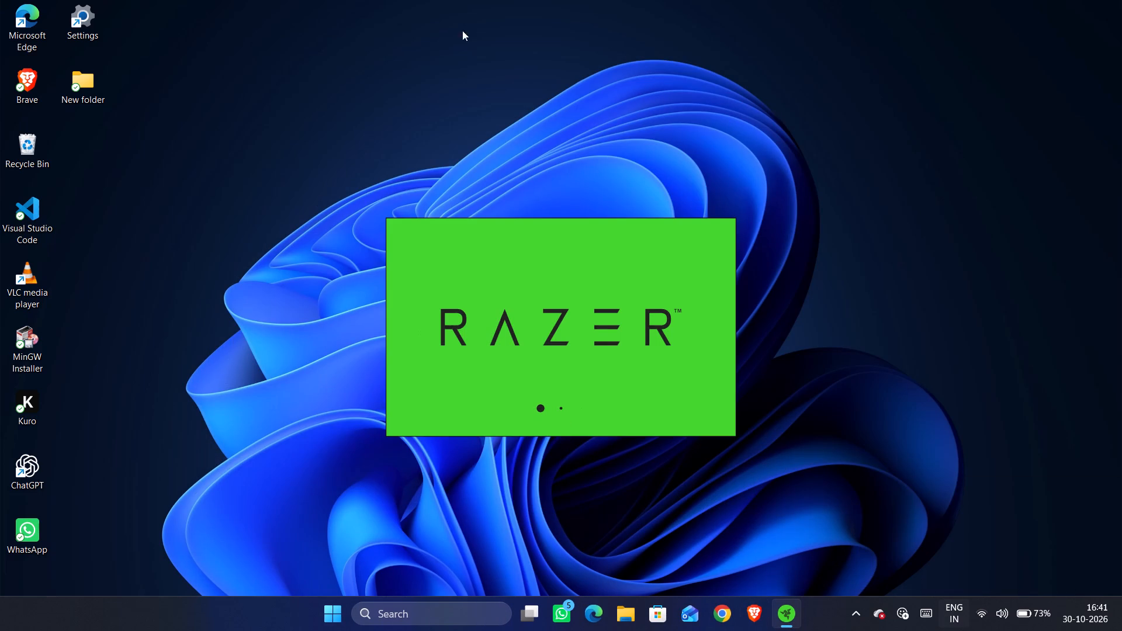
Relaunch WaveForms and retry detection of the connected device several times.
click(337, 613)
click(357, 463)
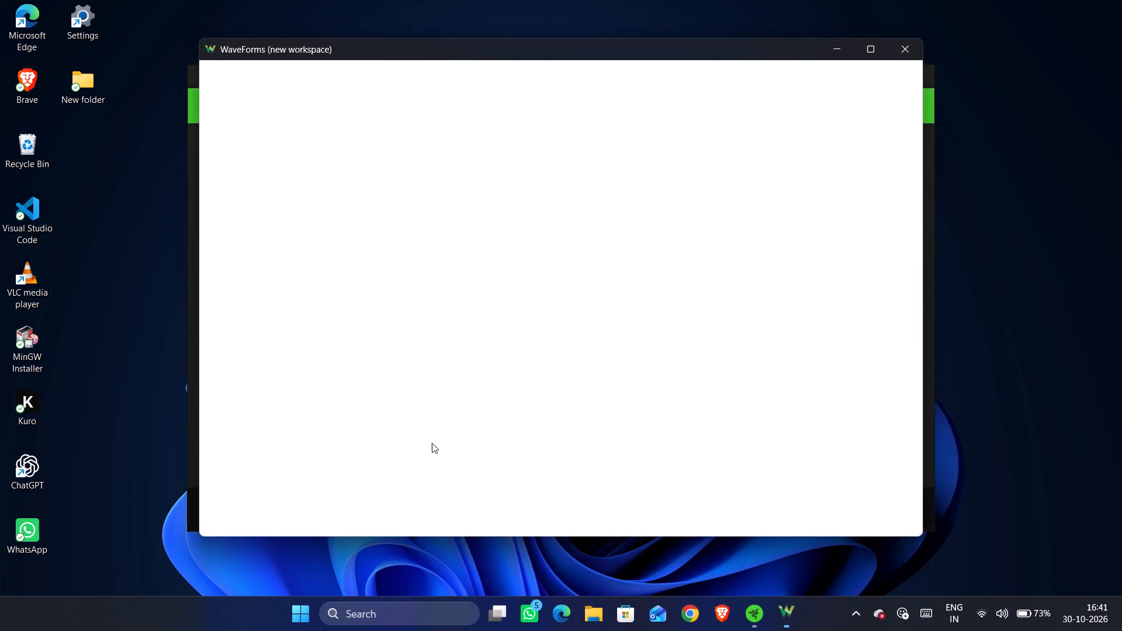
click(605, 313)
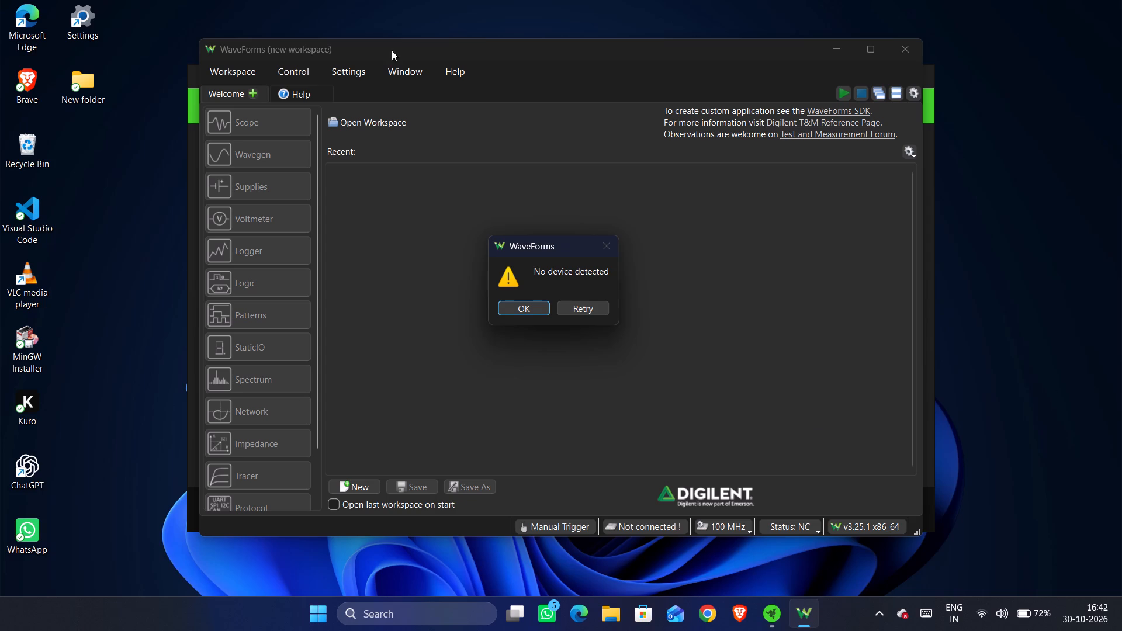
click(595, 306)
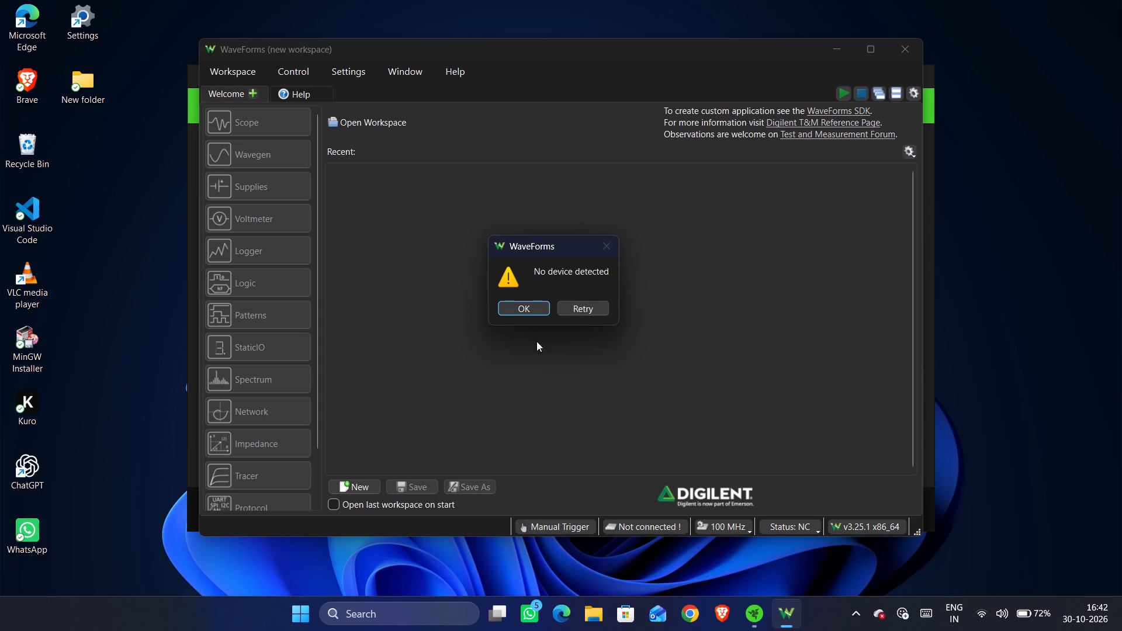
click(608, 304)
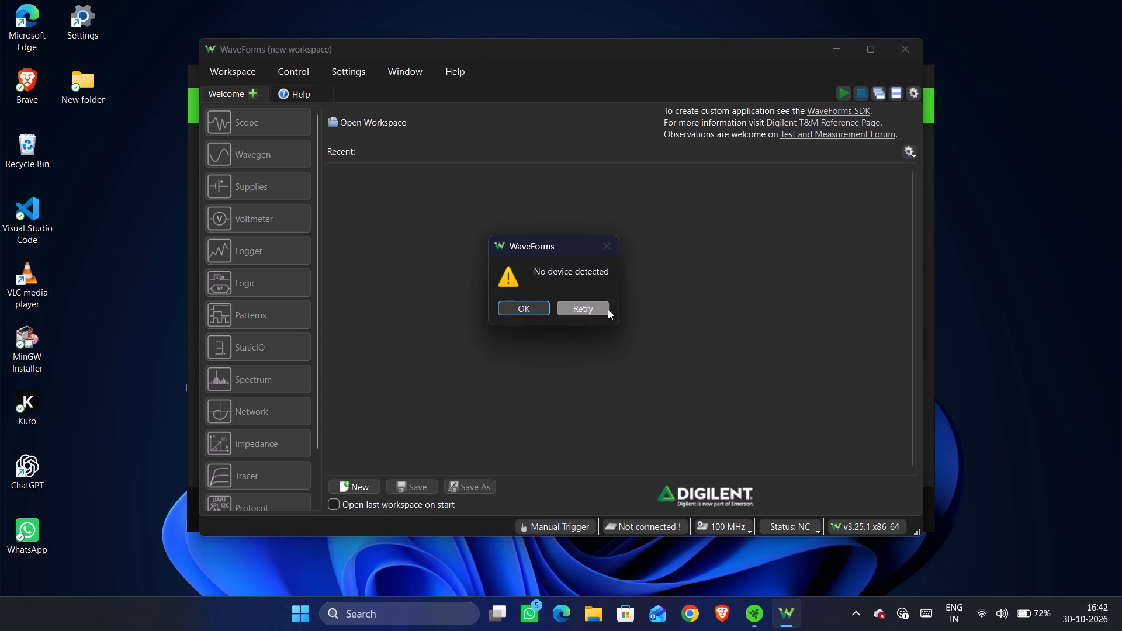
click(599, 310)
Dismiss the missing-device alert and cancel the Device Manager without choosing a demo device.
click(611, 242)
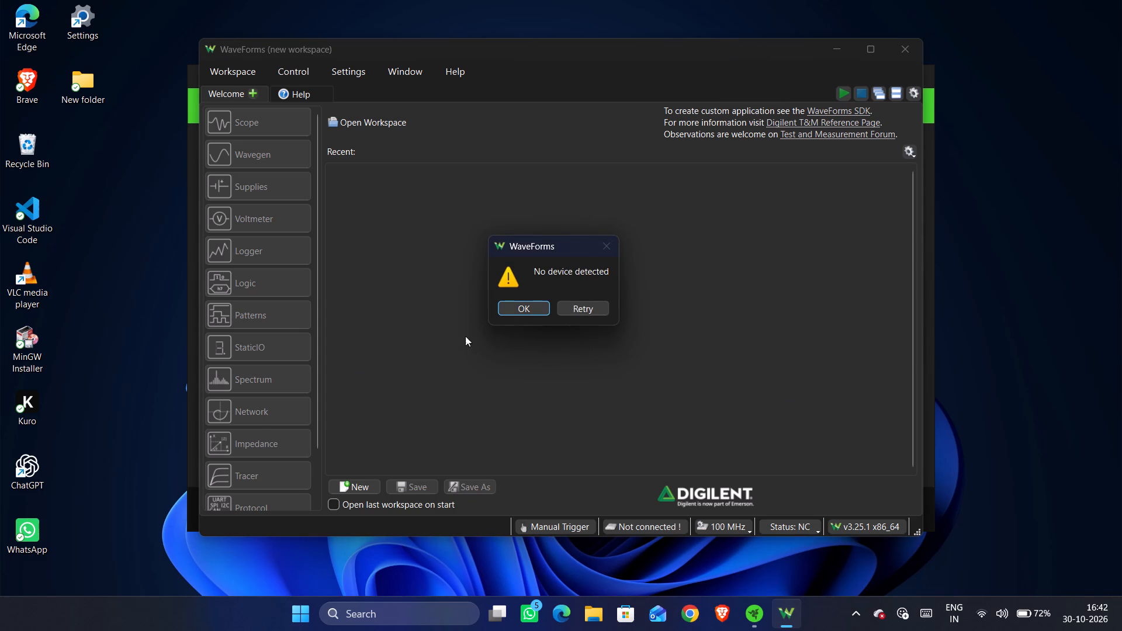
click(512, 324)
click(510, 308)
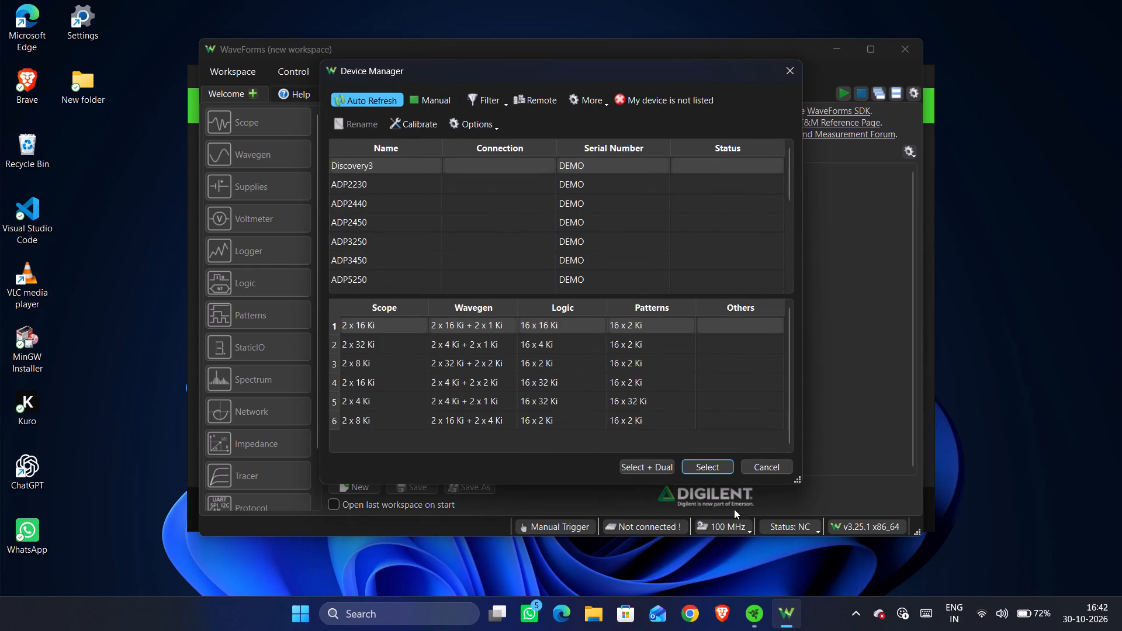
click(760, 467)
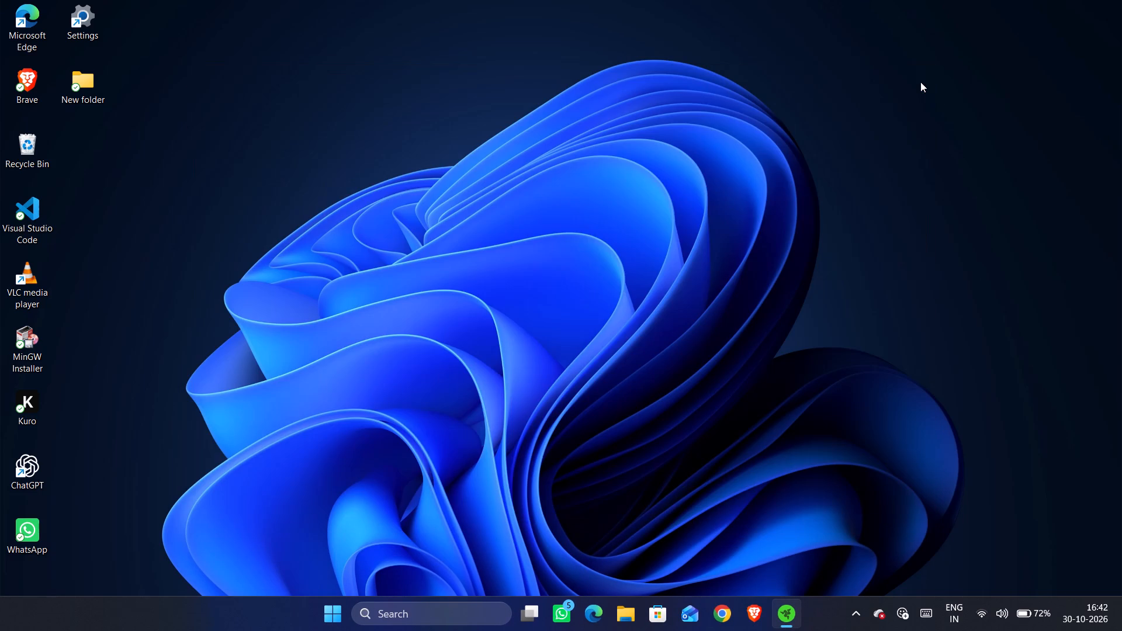
Launch WaveForms - Safe Mode from the recently added apps and retry detection until the connected device is found.
click(350, 606)
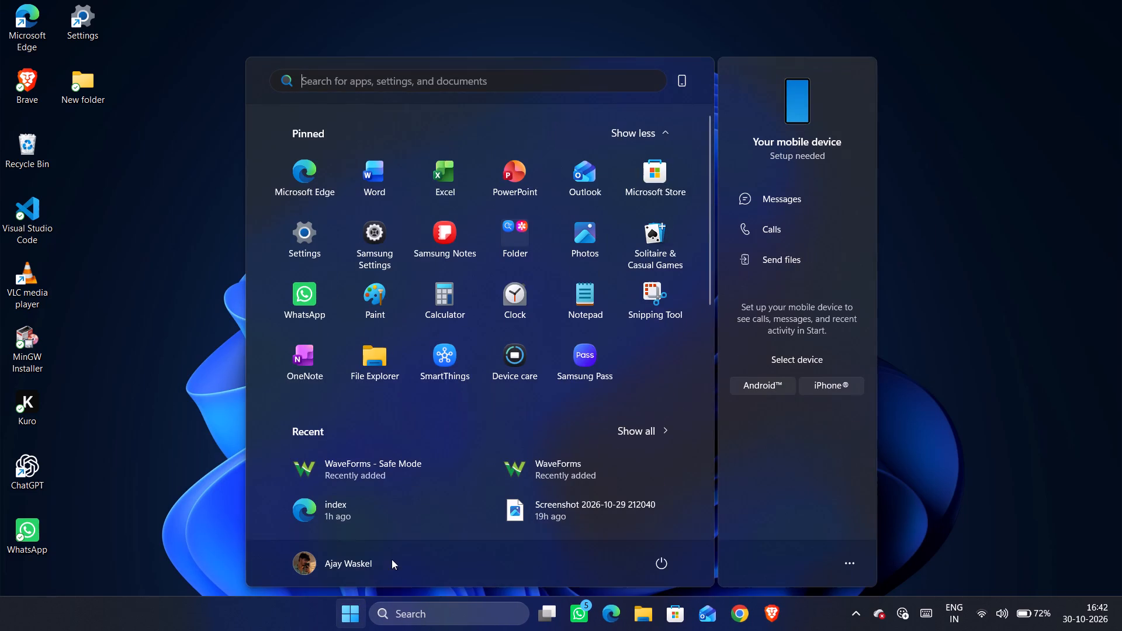
click(383, 474)
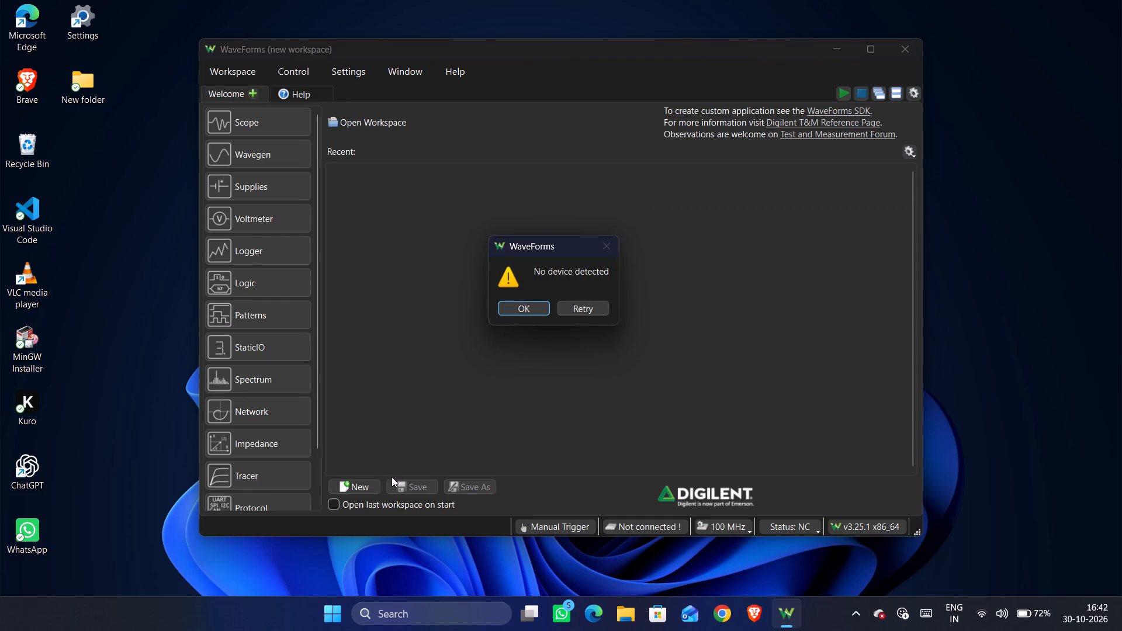
click(589, 308)
click(581, 314)
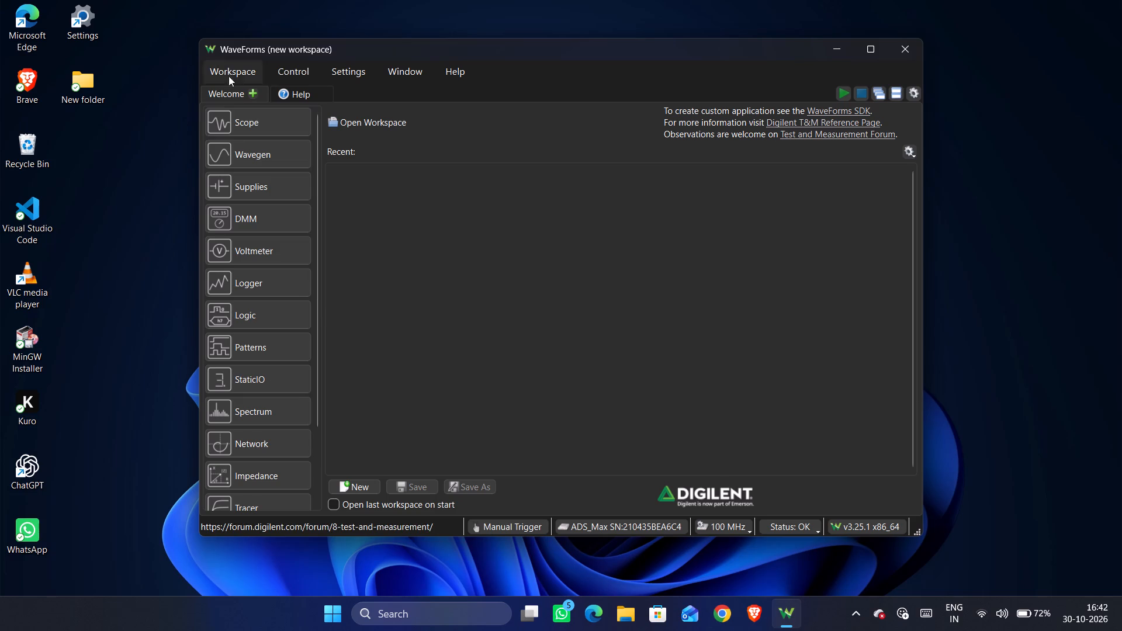
Open a Scope instrument for the connected ADS_Max device.
click(303, 132)
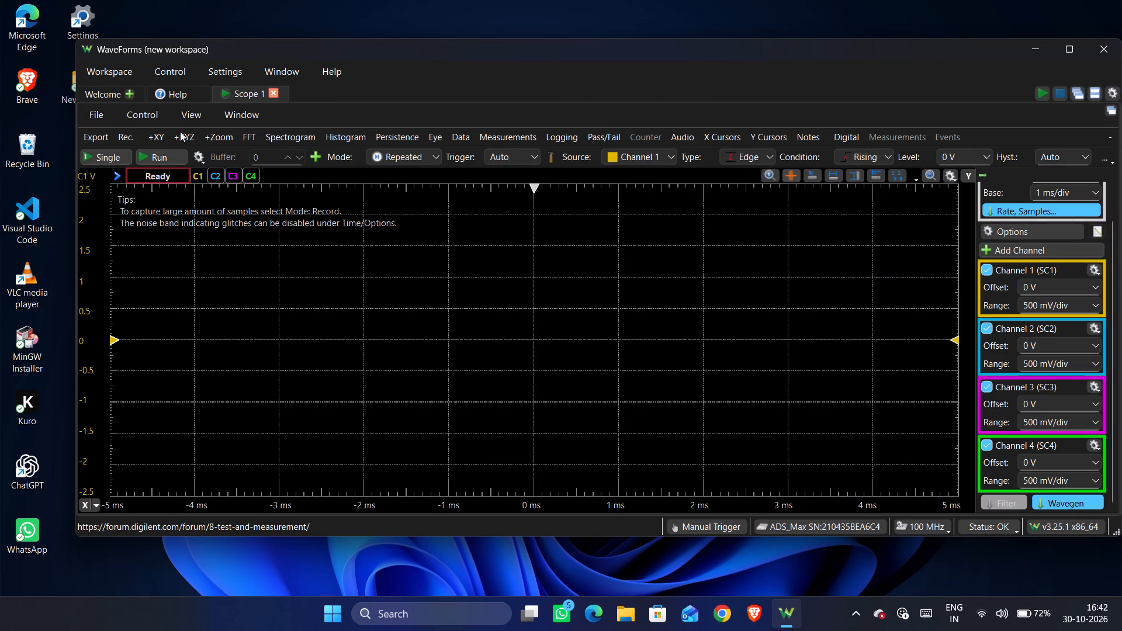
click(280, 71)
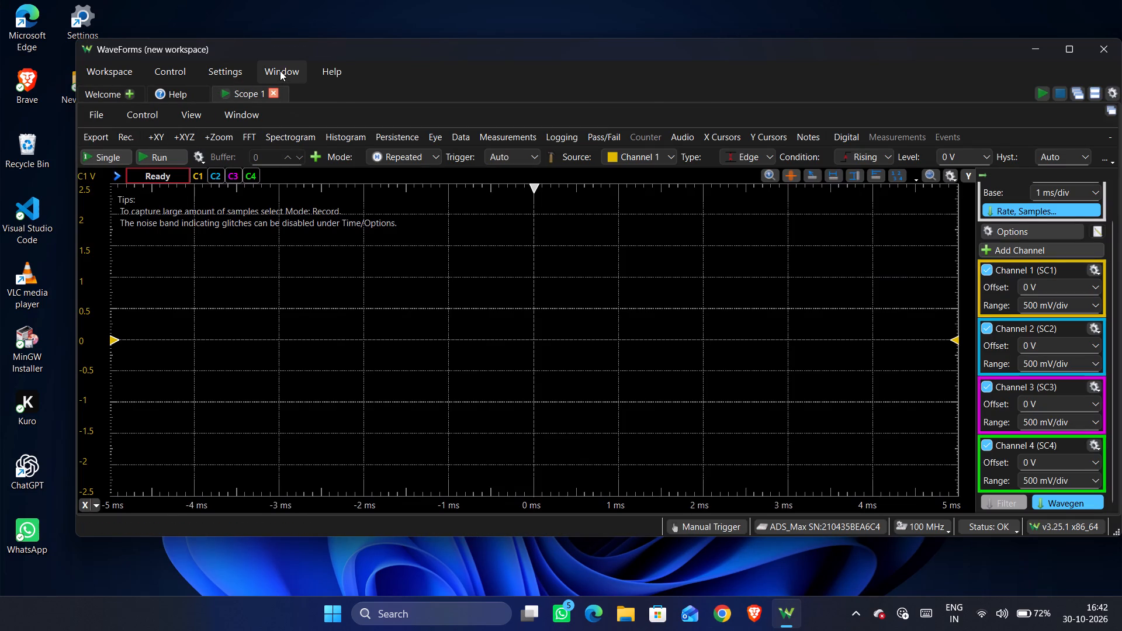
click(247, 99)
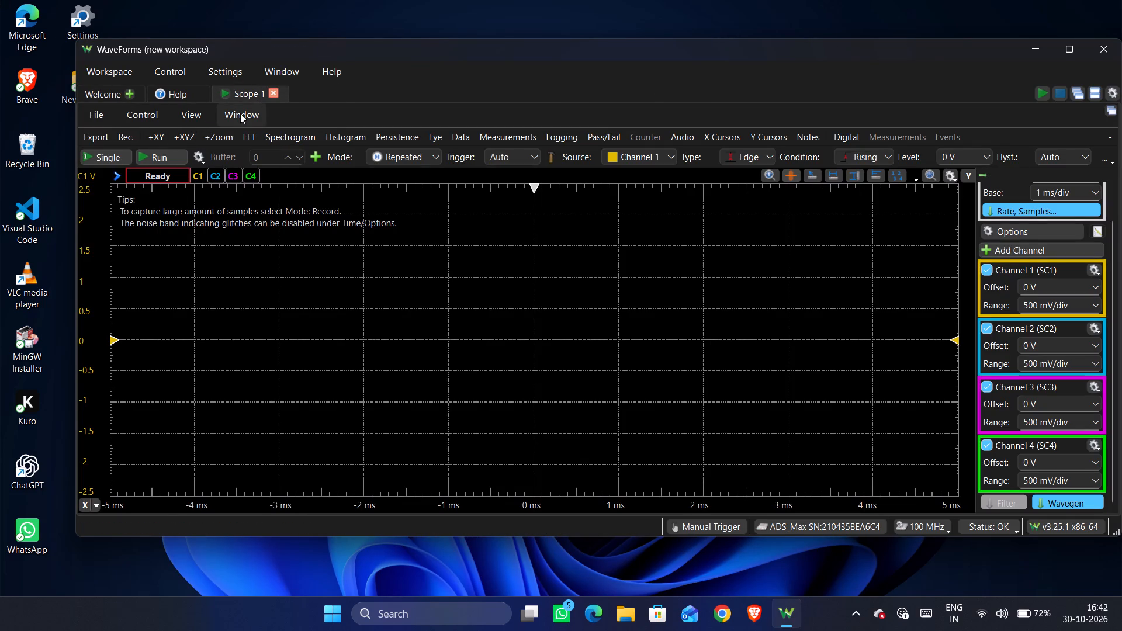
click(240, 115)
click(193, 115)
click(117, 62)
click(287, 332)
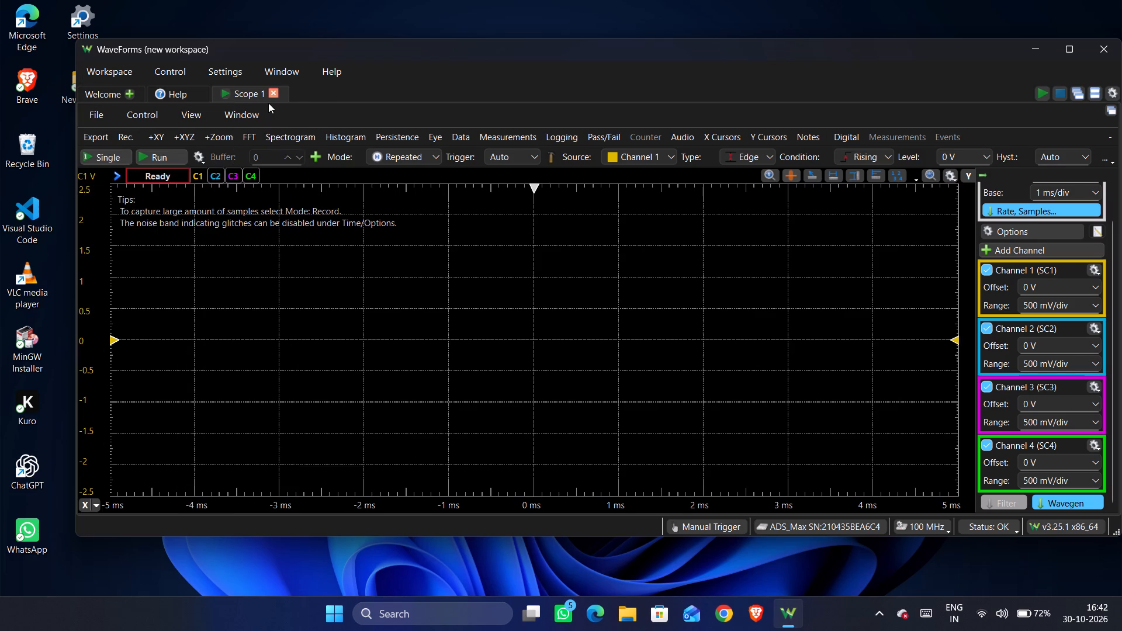
Start the Scope 1 acquisition, stop it briefly, and restart it so it runs continuously.
click(222, 93)
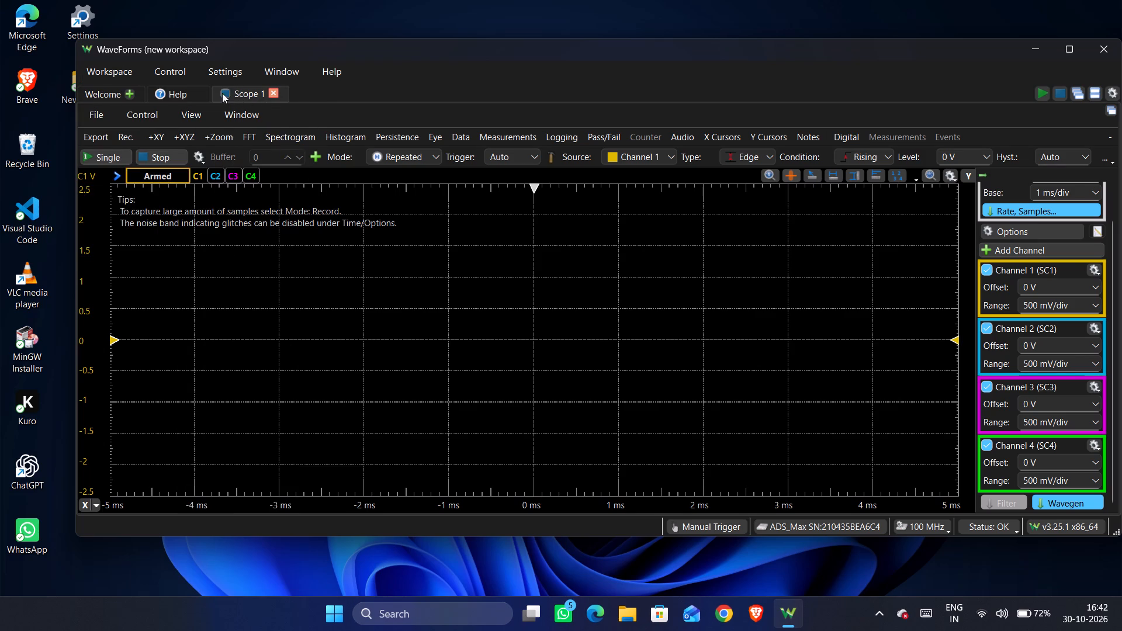
click(230, 96)
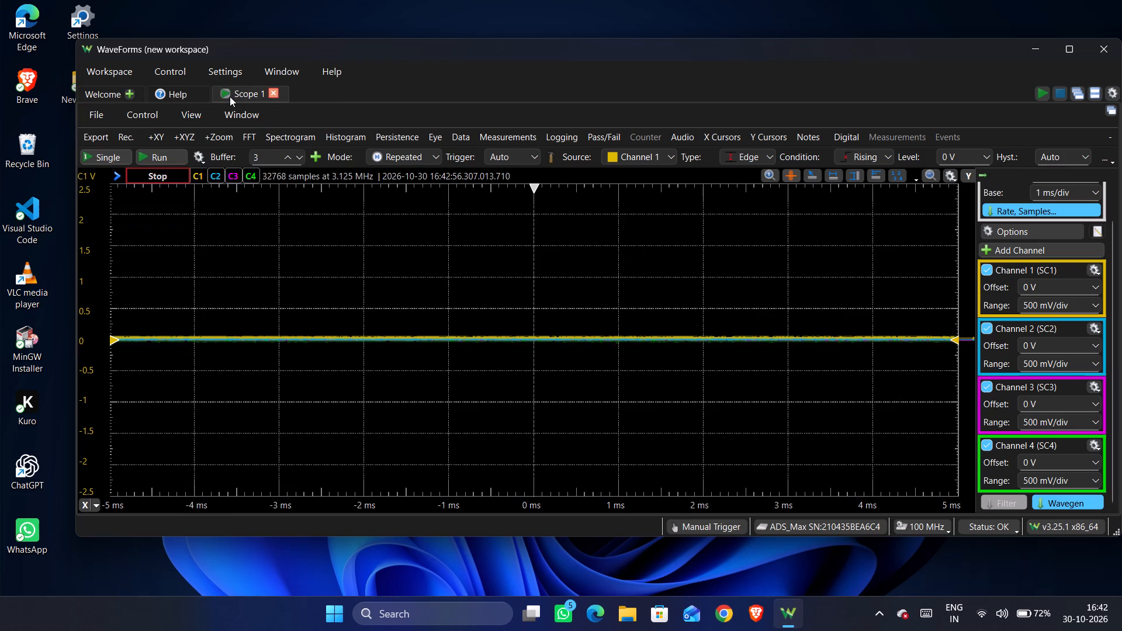
click(235, 93)
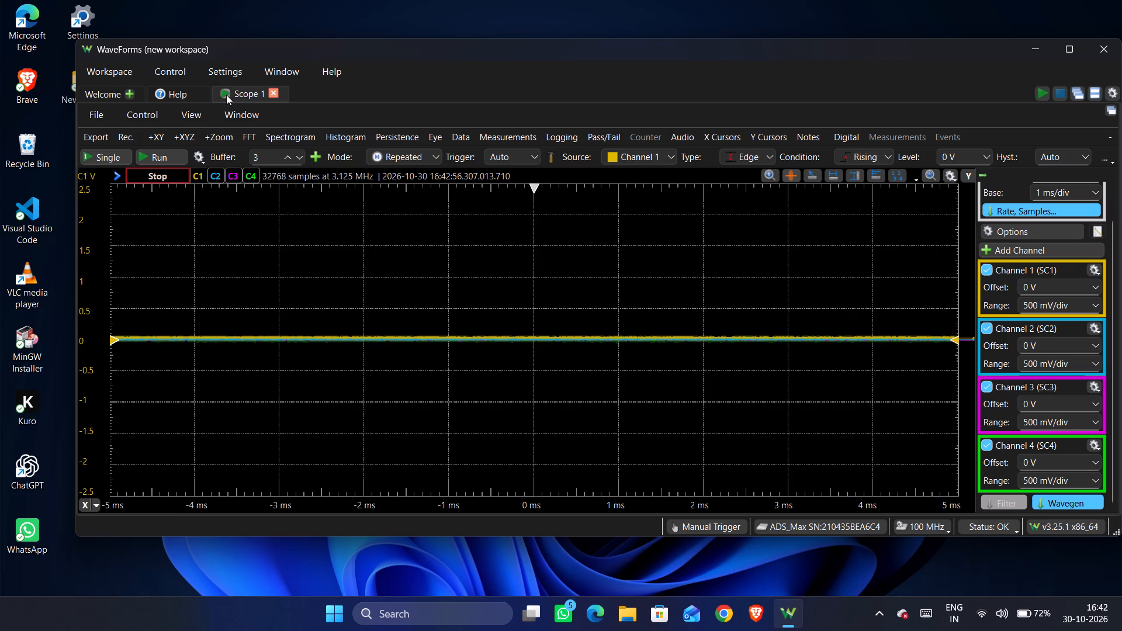
click(226, 95)
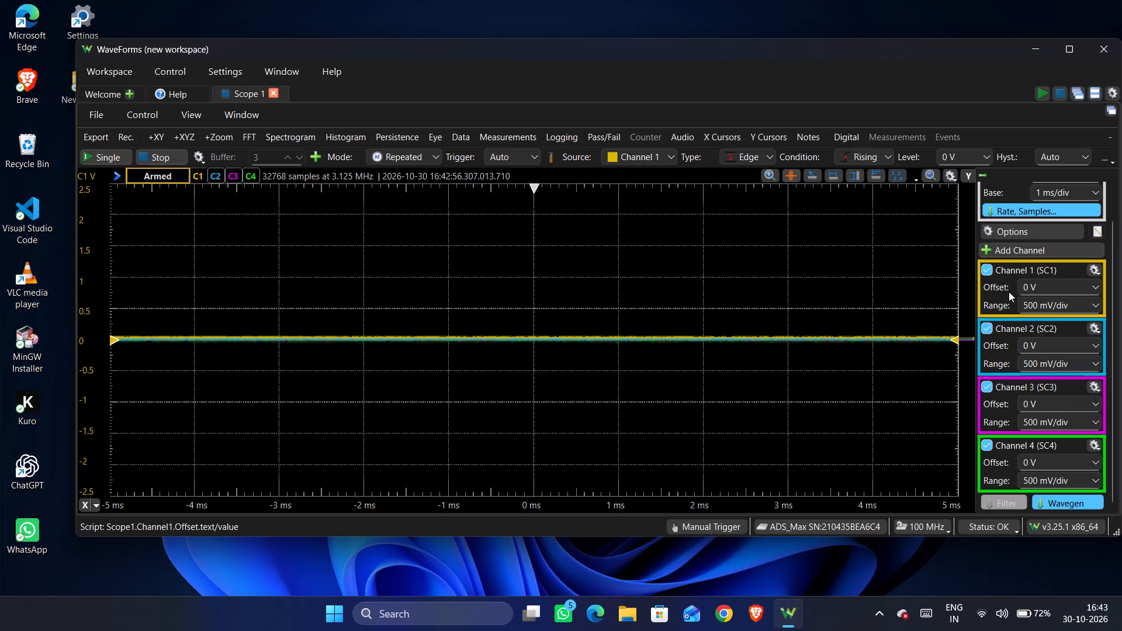
Set the Channel 1 range to 200 mV/div in Scope 1.
click(1025, 304)
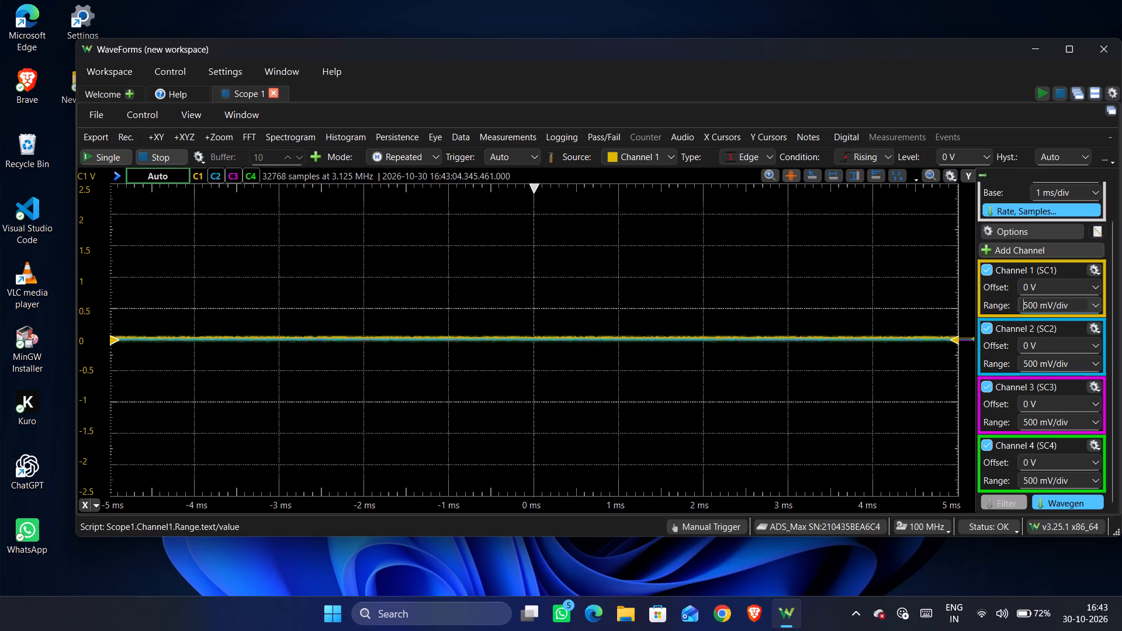
click(1089, 307)
click(1031, 354)
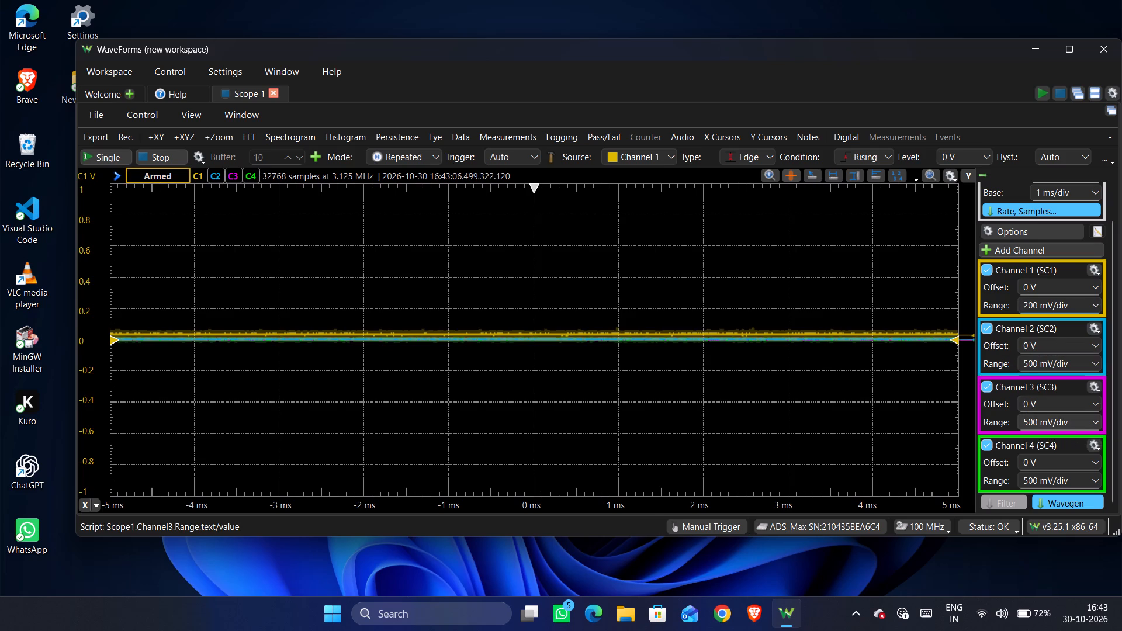
Set the Channel 3 range to 200 mV/div in Scope 1.
click(1102, 413)
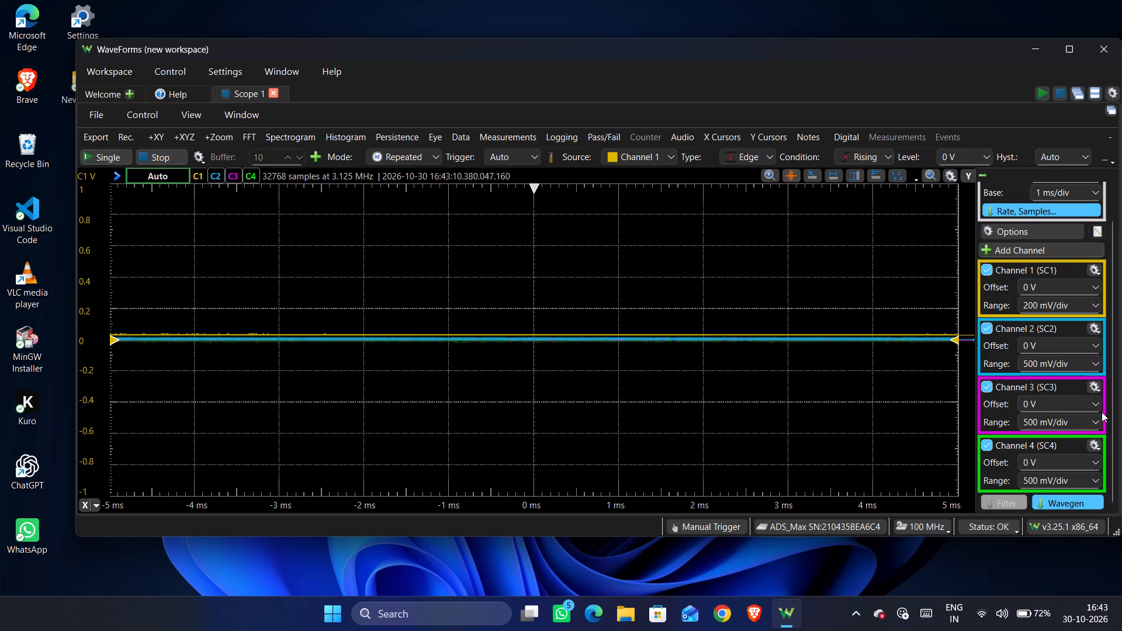
click(1095, 417)
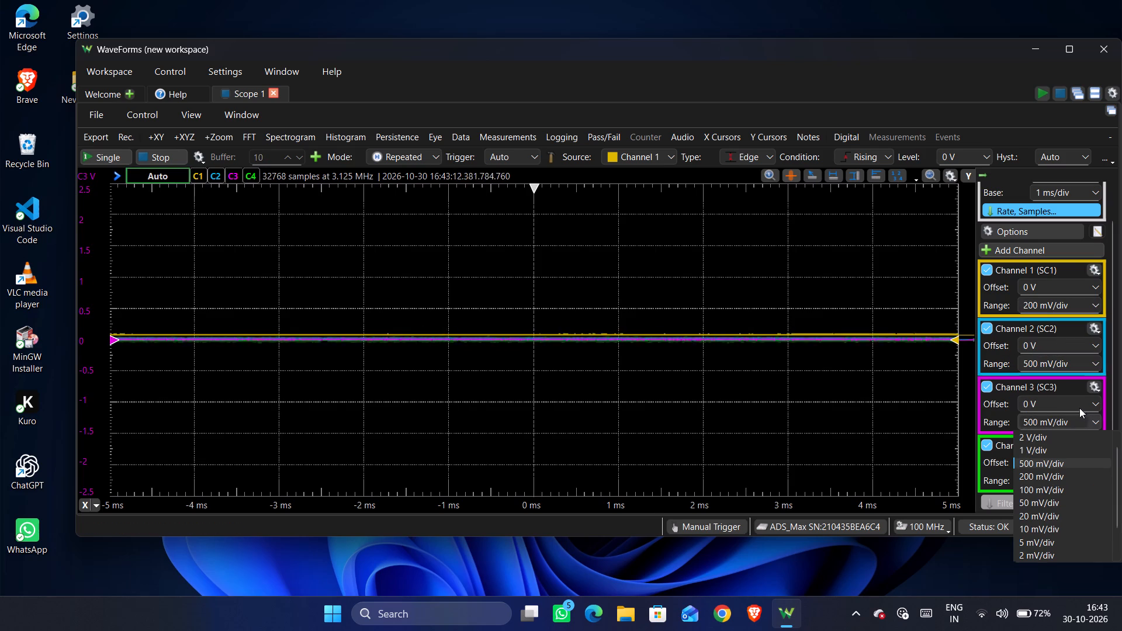
click(1048, 468)
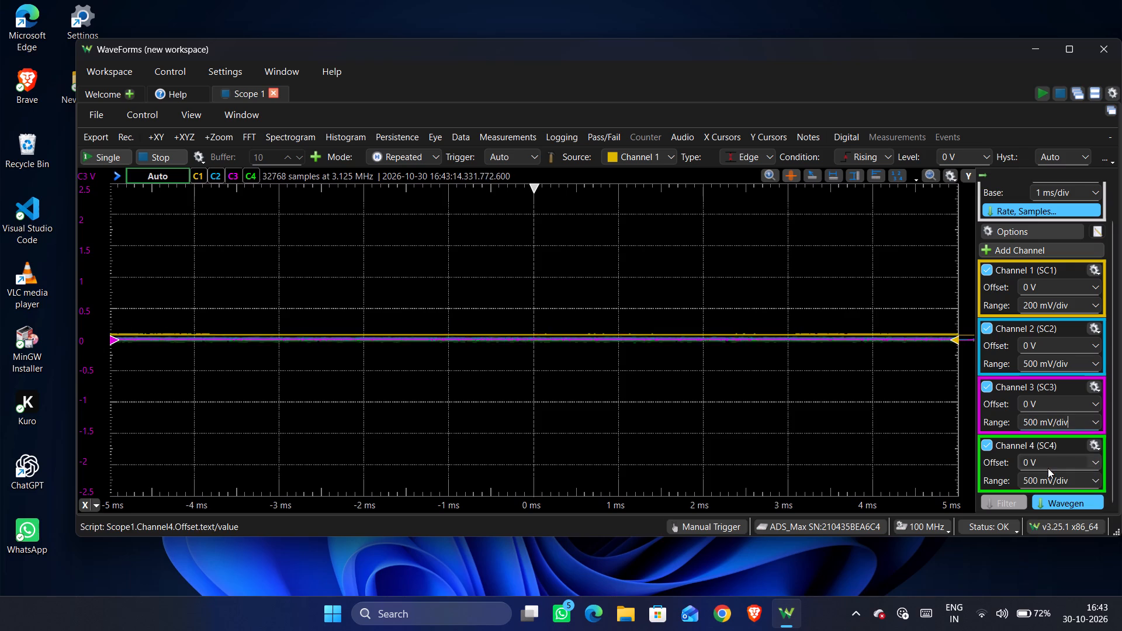
click(1076, 423)
click(1099, 422)
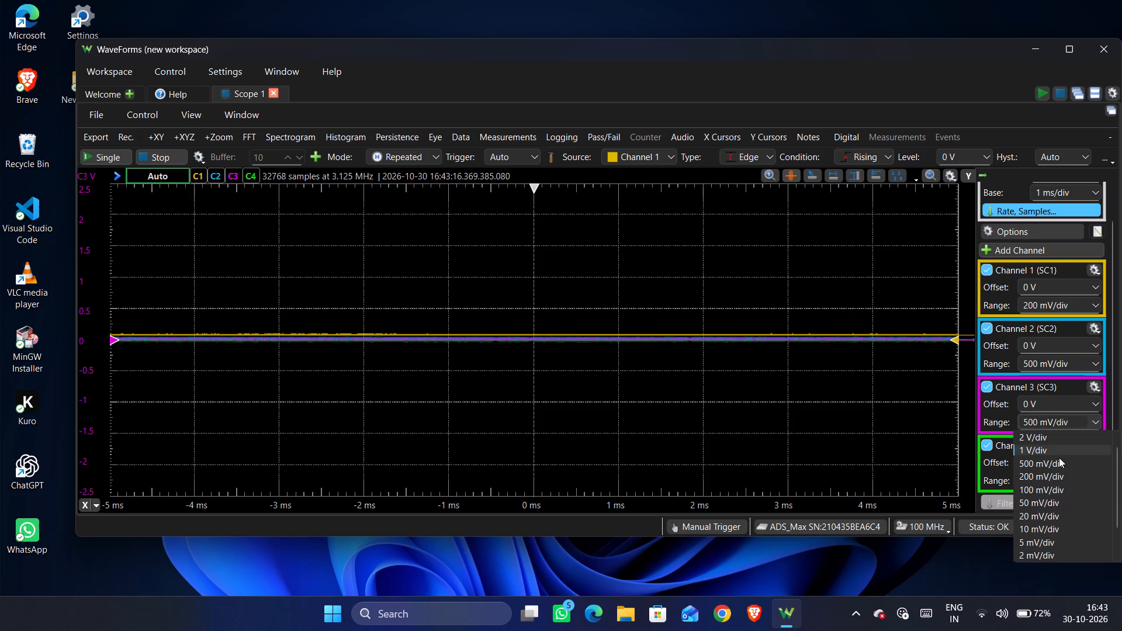
click(1052, 471)
Stop the running Scope 1 acquisition, keeping the time base at 1 ms/div.
scroll(531, 276, down, 2)
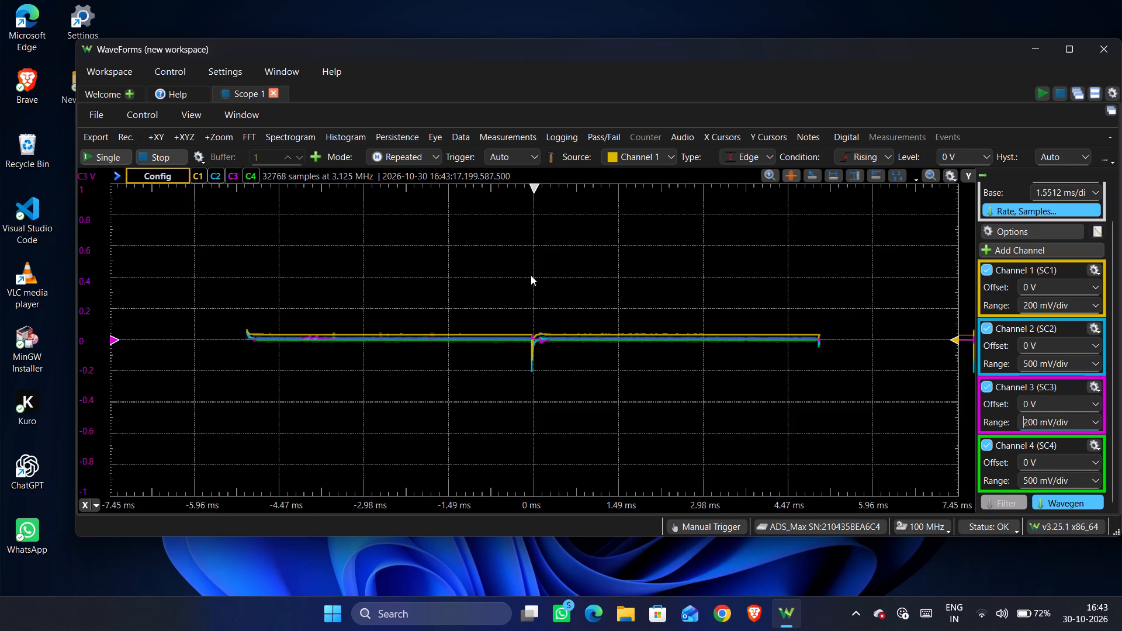
scroll(531, 275, up, 3)
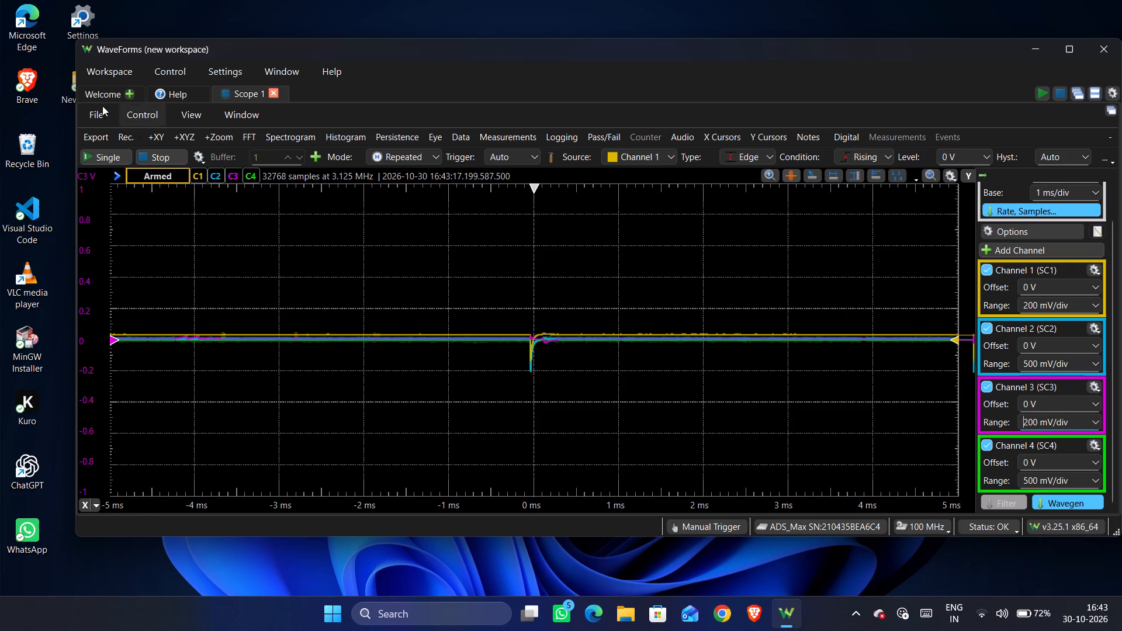
click(227, 92)
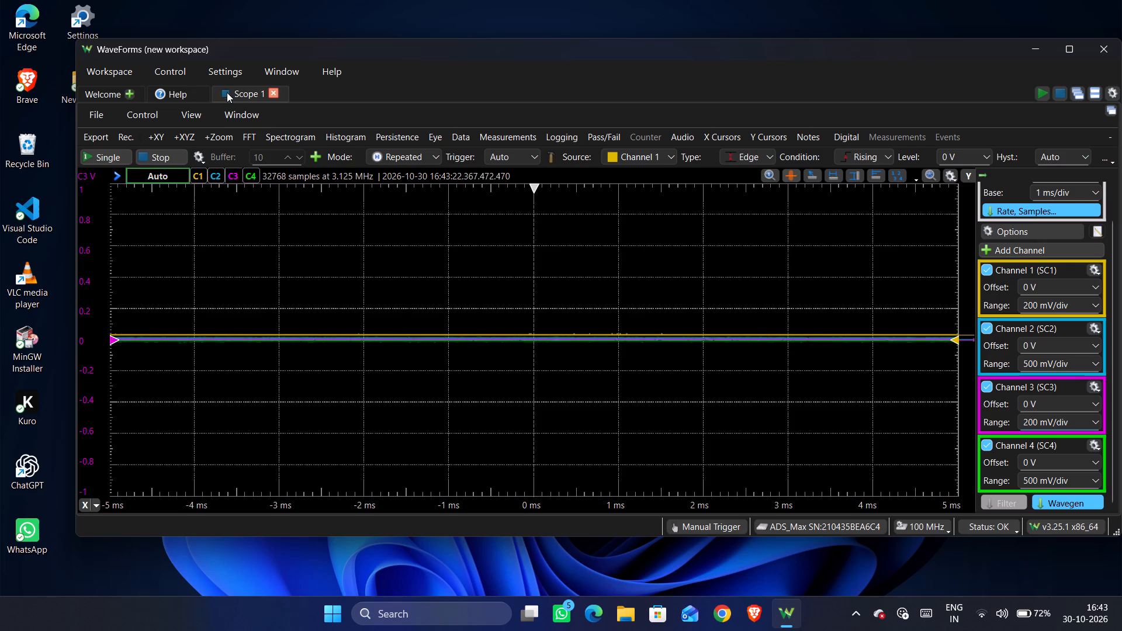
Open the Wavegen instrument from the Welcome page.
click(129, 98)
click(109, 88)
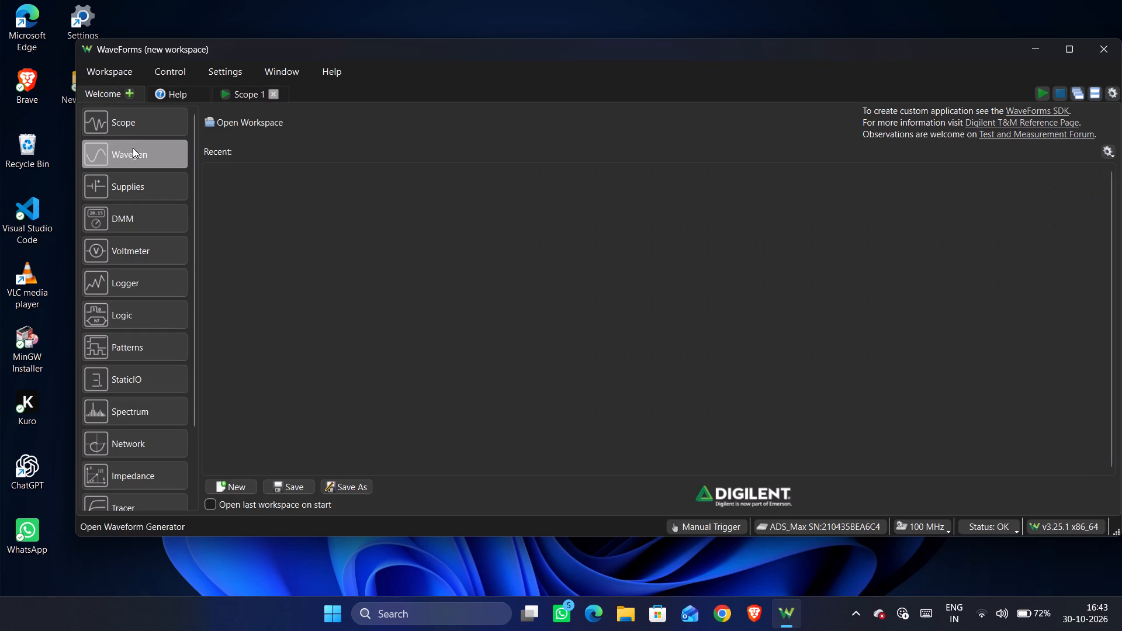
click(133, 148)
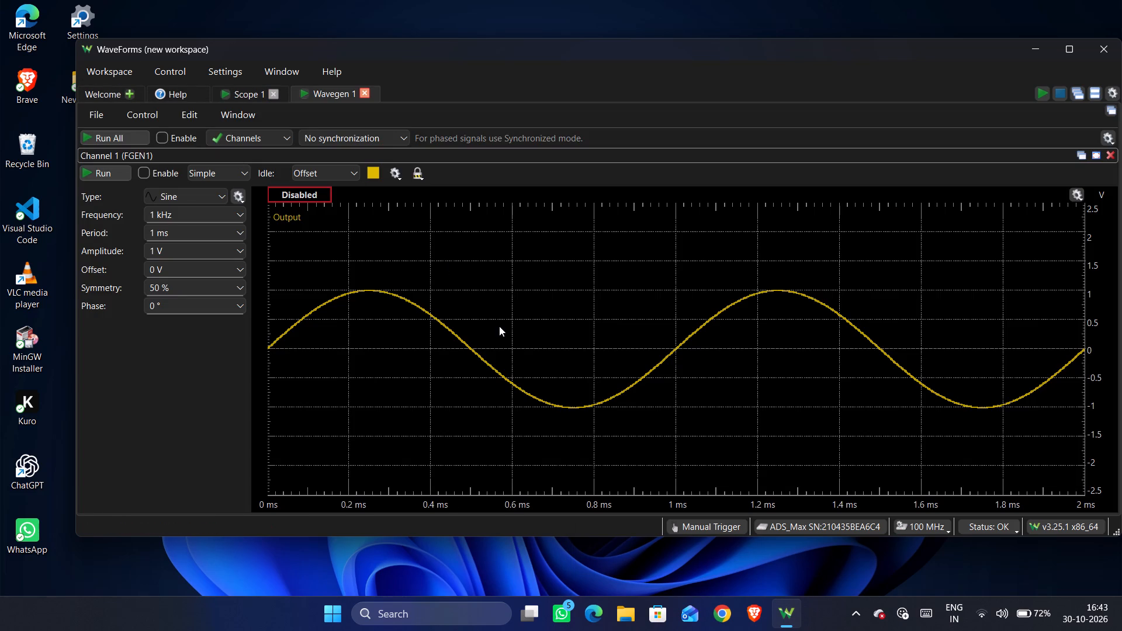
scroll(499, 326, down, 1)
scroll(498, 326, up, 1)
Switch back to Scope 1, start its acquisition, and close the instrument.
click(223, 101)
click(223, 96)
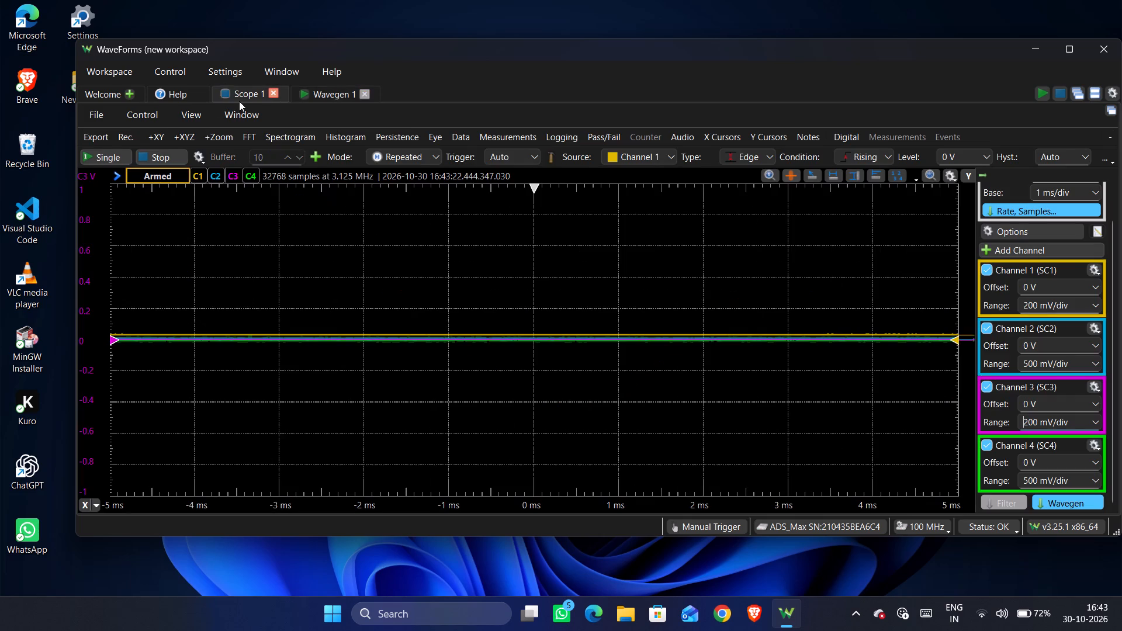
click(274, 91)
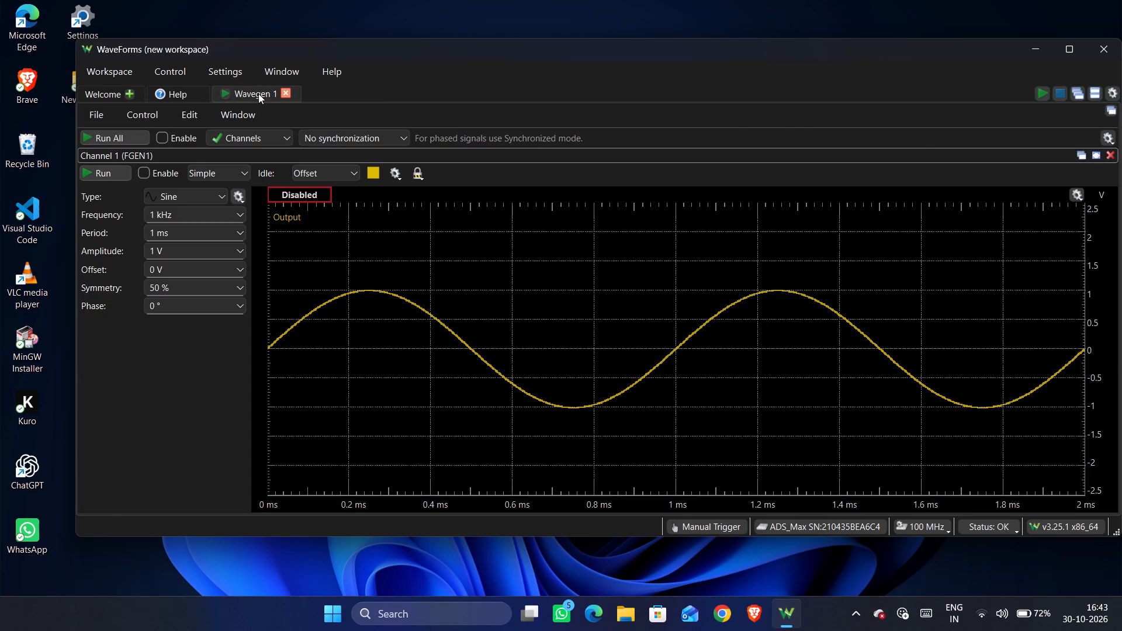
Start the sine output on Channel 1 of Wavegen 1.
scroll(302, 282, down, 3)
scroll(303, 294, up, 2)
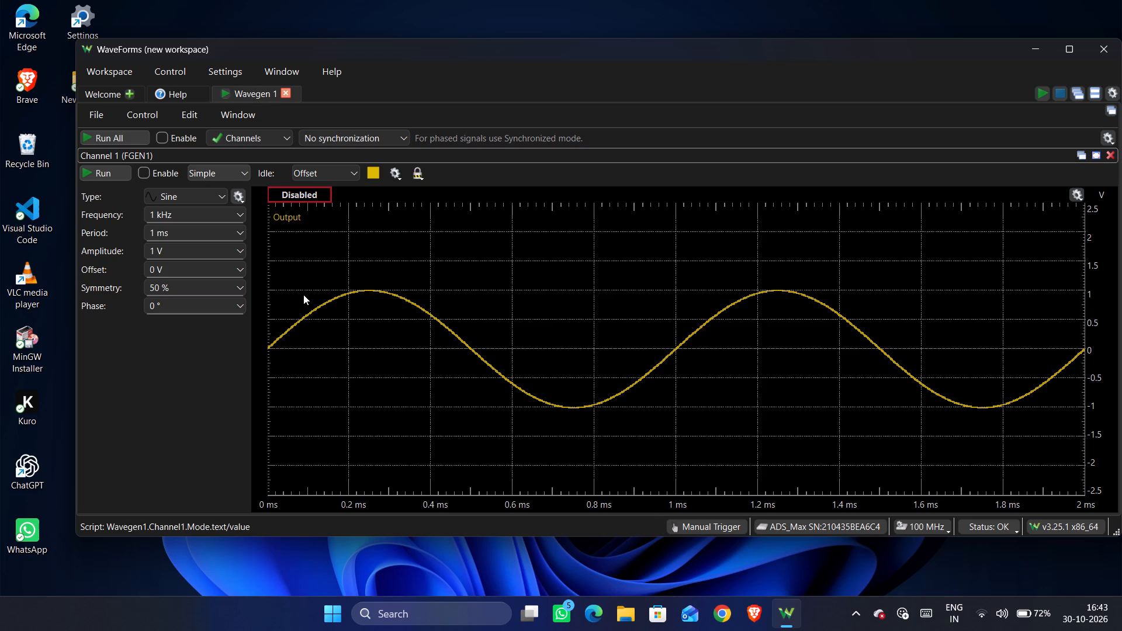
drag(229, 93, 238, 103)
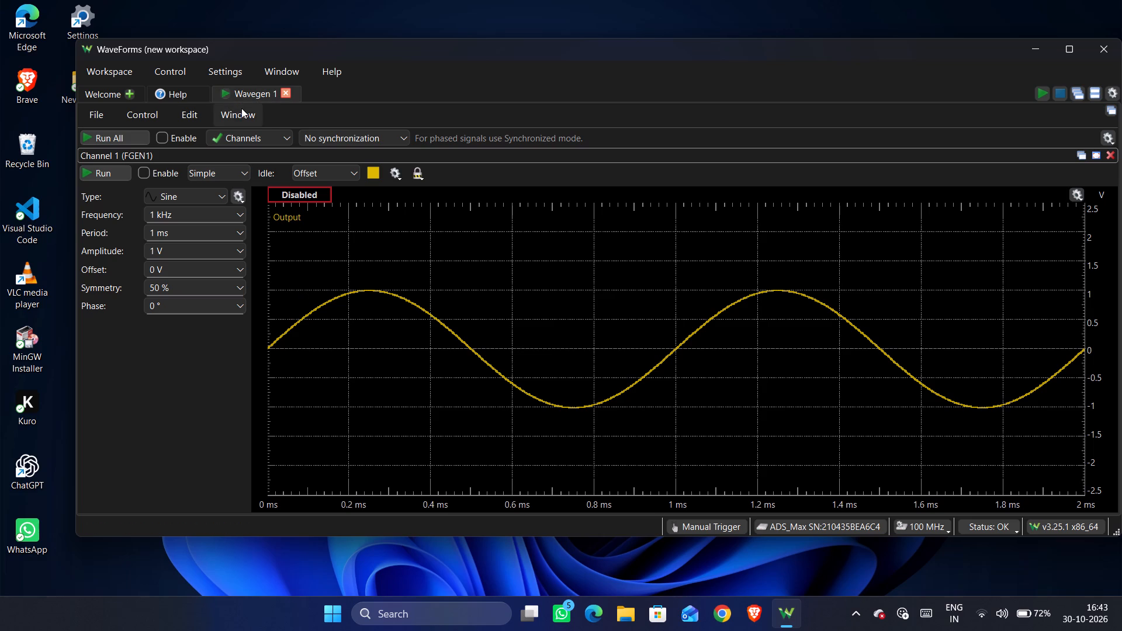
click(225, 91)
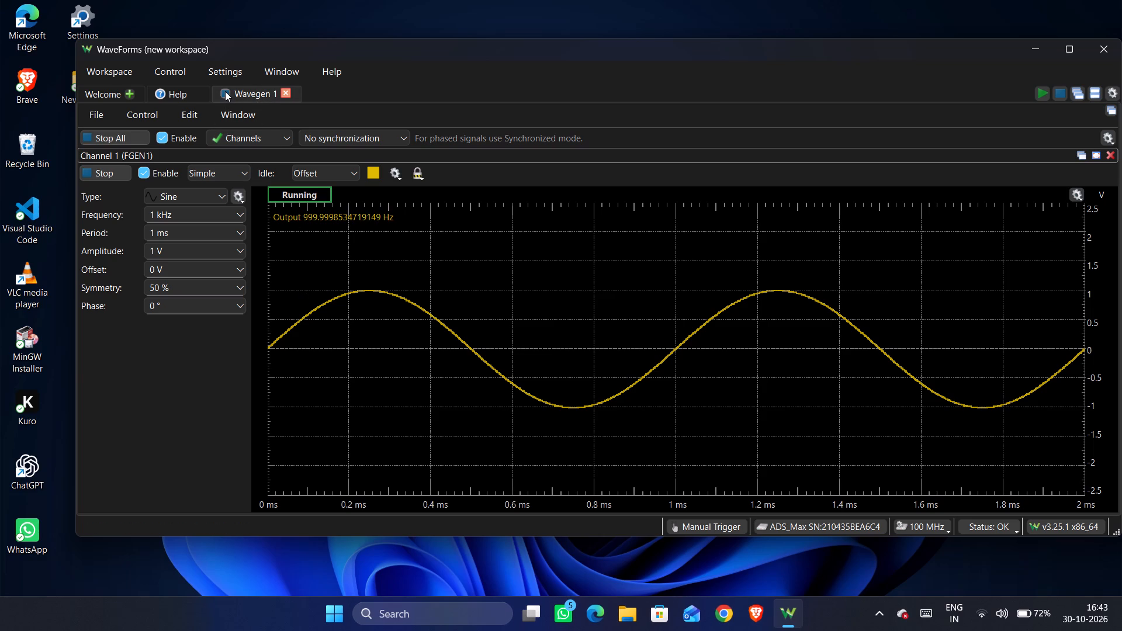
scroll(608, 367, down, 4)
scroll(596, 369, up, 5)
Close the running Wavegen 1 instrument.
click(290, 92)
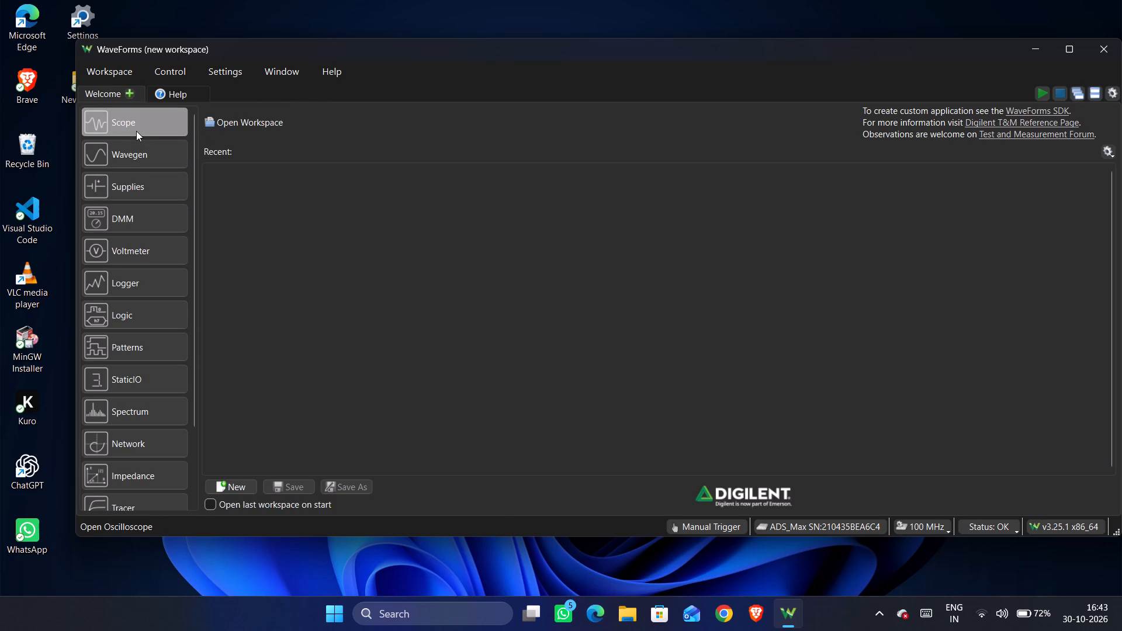
Reopen the Scope, run it continuously, and change the time base to 500 us/div.
click(136, 131)
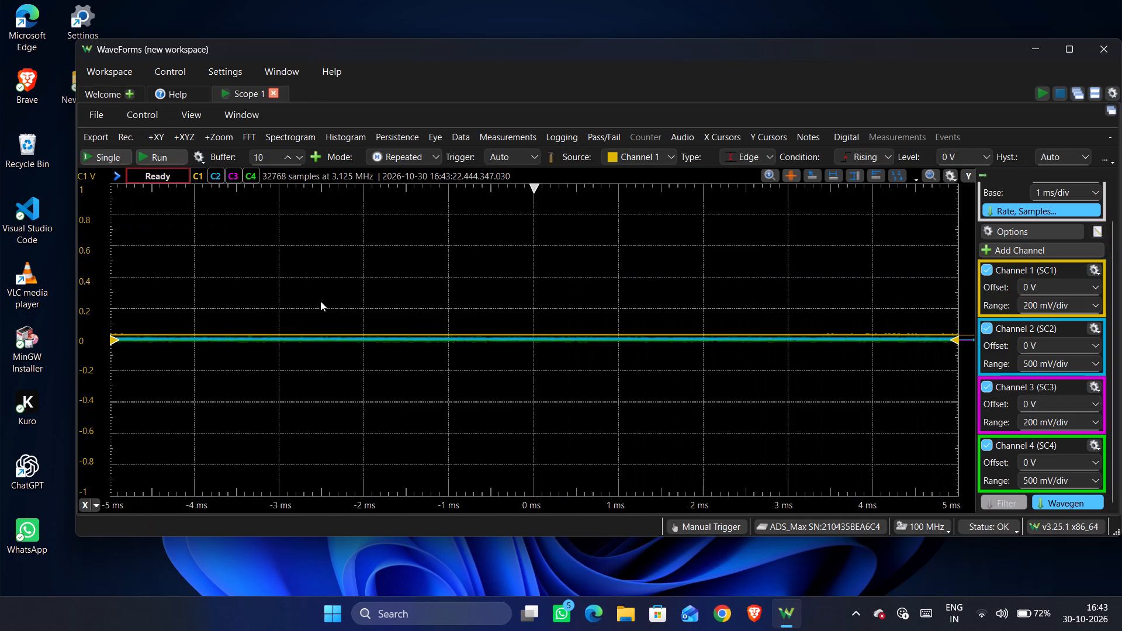
scroll(329, 342, down, 3)
scroll(324, 369, up, 3)
scroll(324, 369, down, 2)
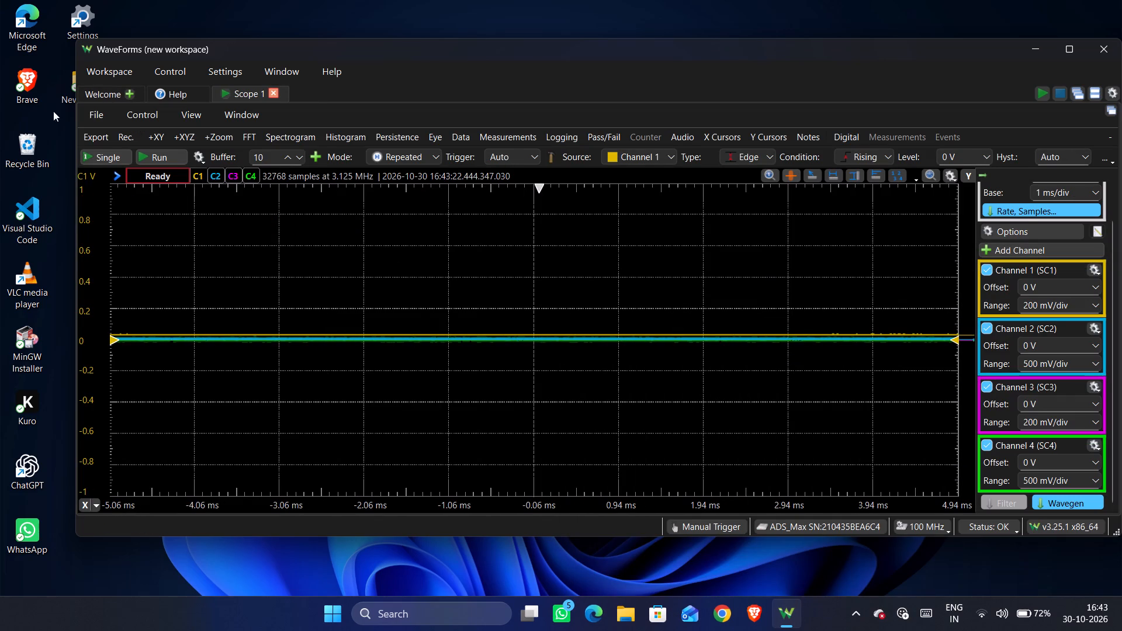
click(142, 160)
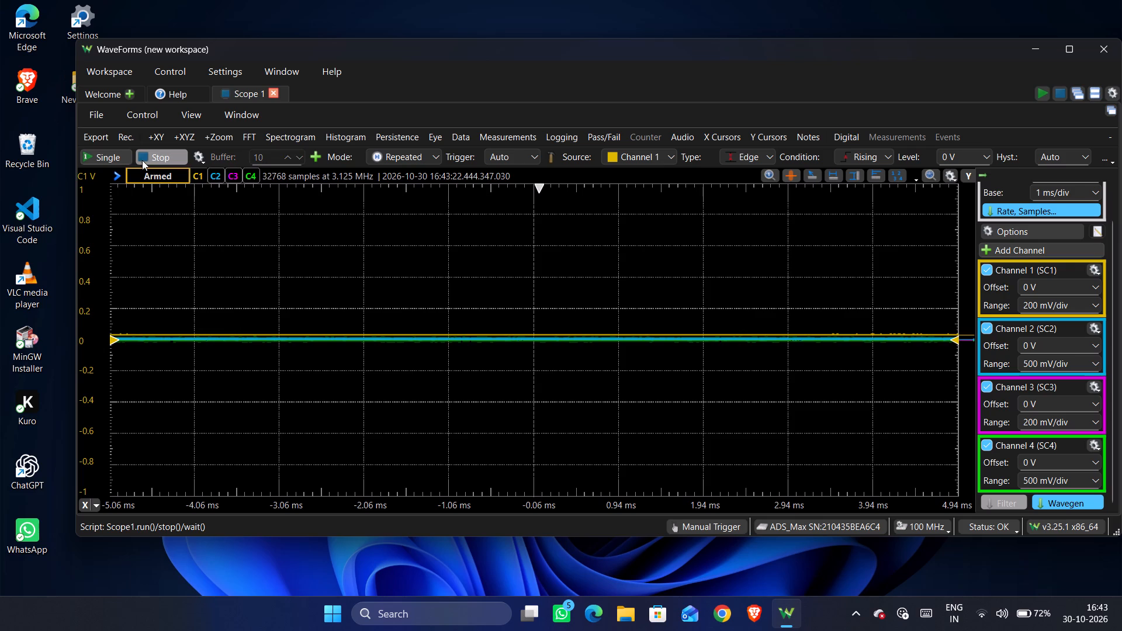
scroll(323, 289, down, 3)
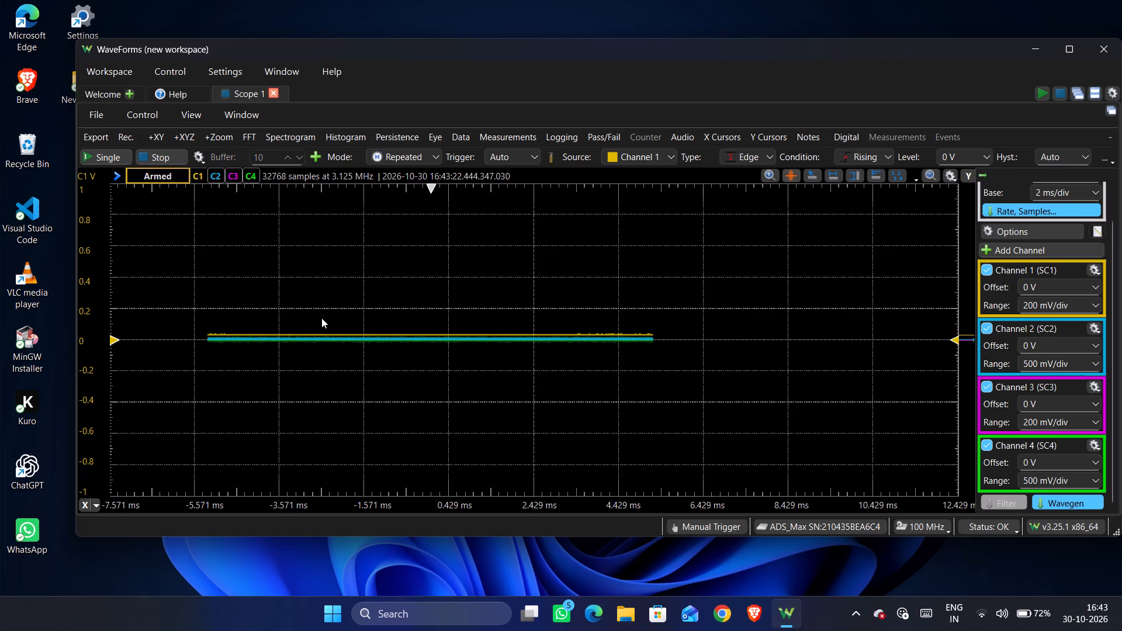
scroll(321, 318, up, 2)
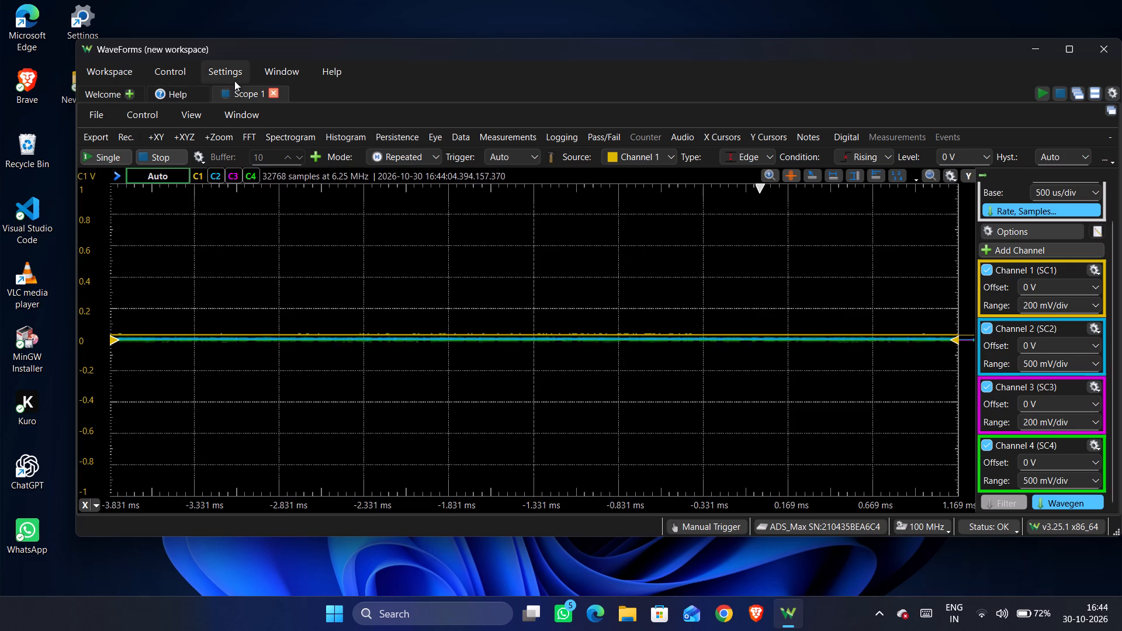
Close the running Scope 1 instrument and reopen the Scope from the Welcome page.
click(279, 94)
drag(275, 92, 280, 93)
click(274, 93)
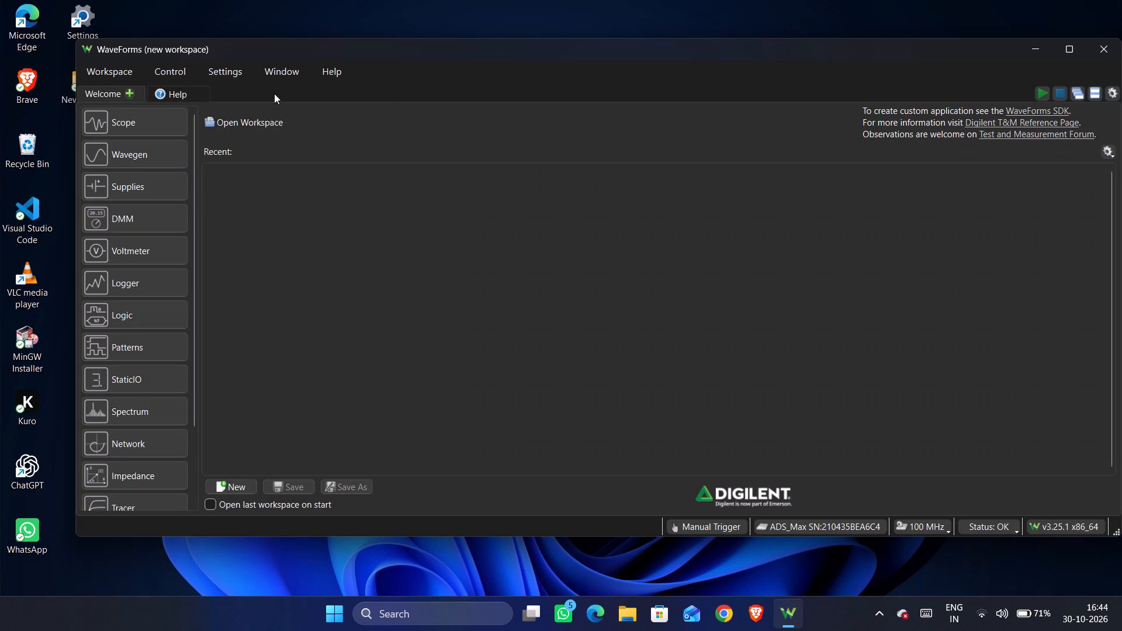
click(143, 122)
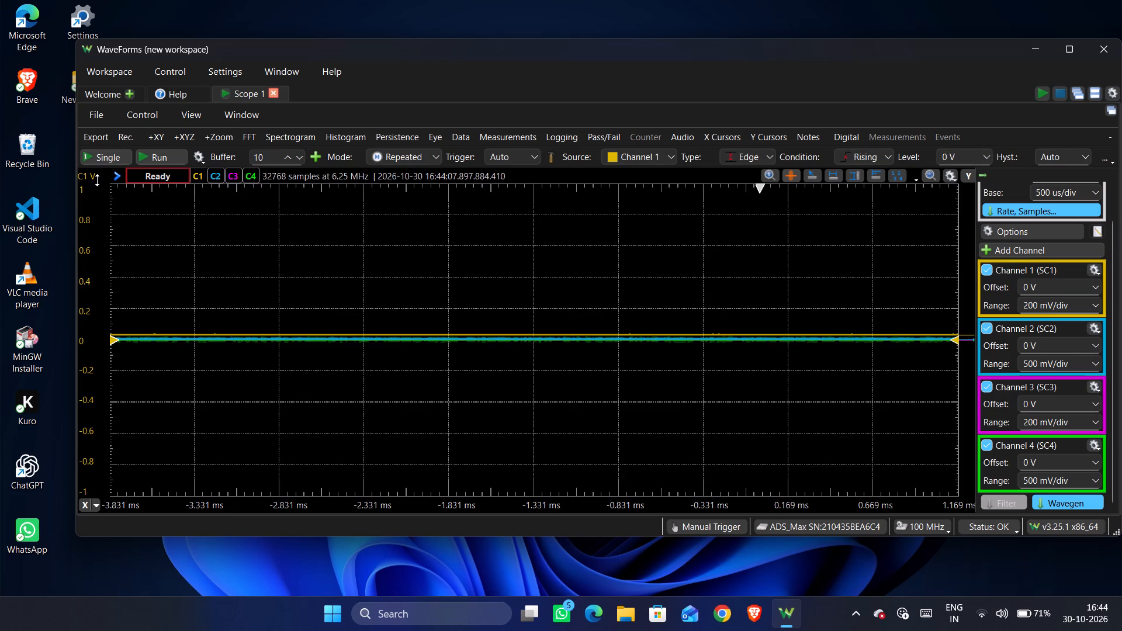
Return to the main WaveForms page and open the Wavegen instrument alongside Scope 1.
click(225, 117)
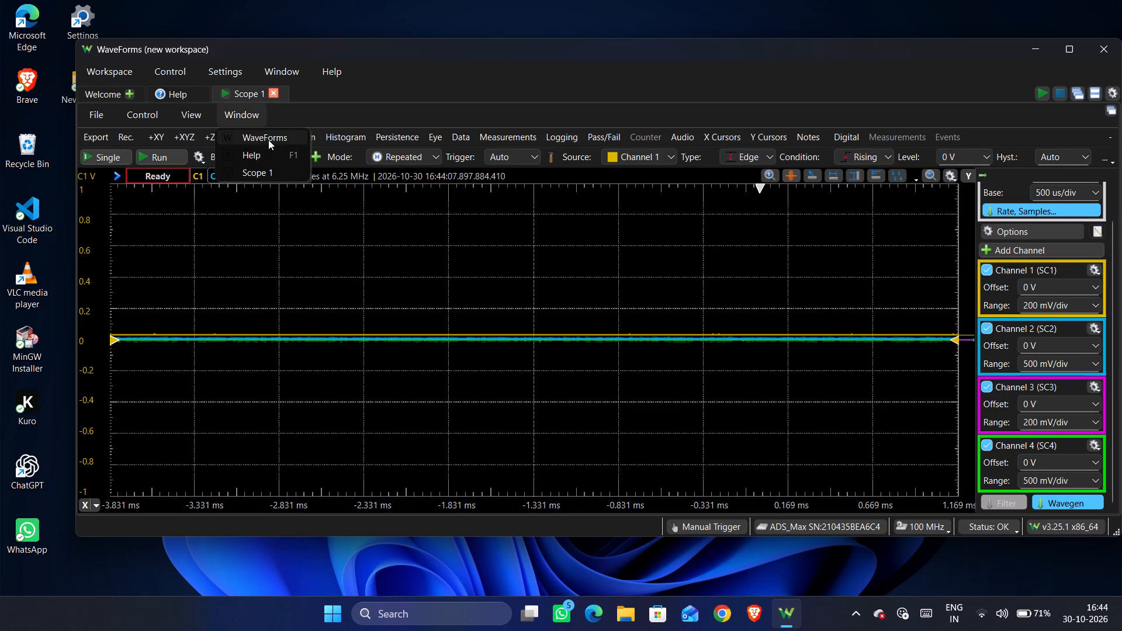
click(268, 137)
click(132, 147)
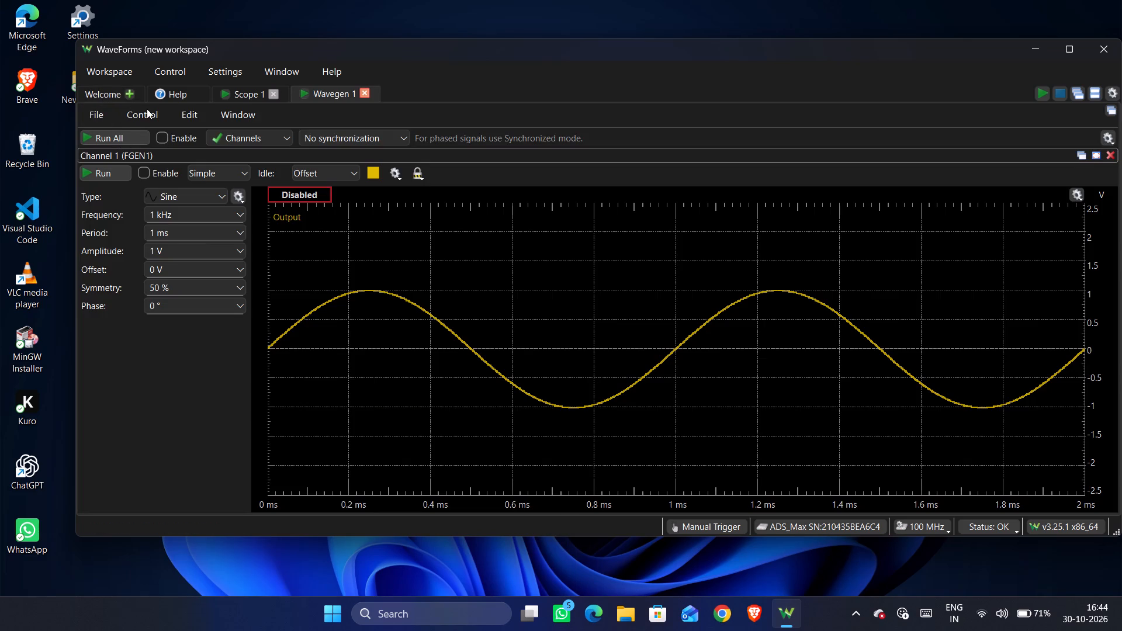
Return to Scope 1 and set the Channel 3 range to 500 mV/div.
click(108, 89)
click(120, 134)
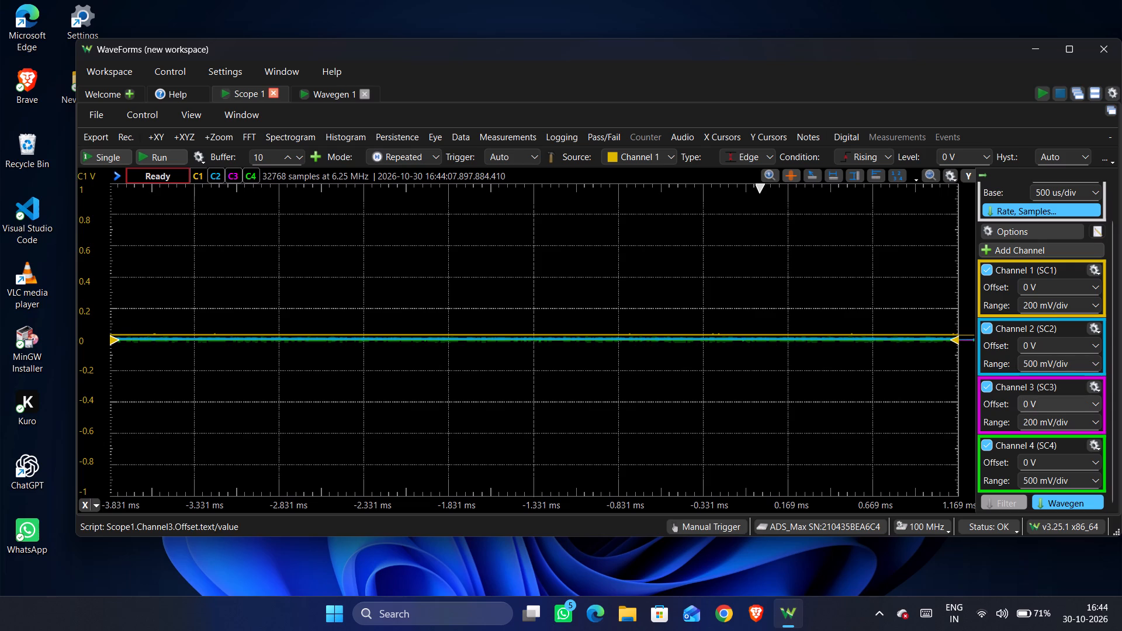
click(1093, 421)
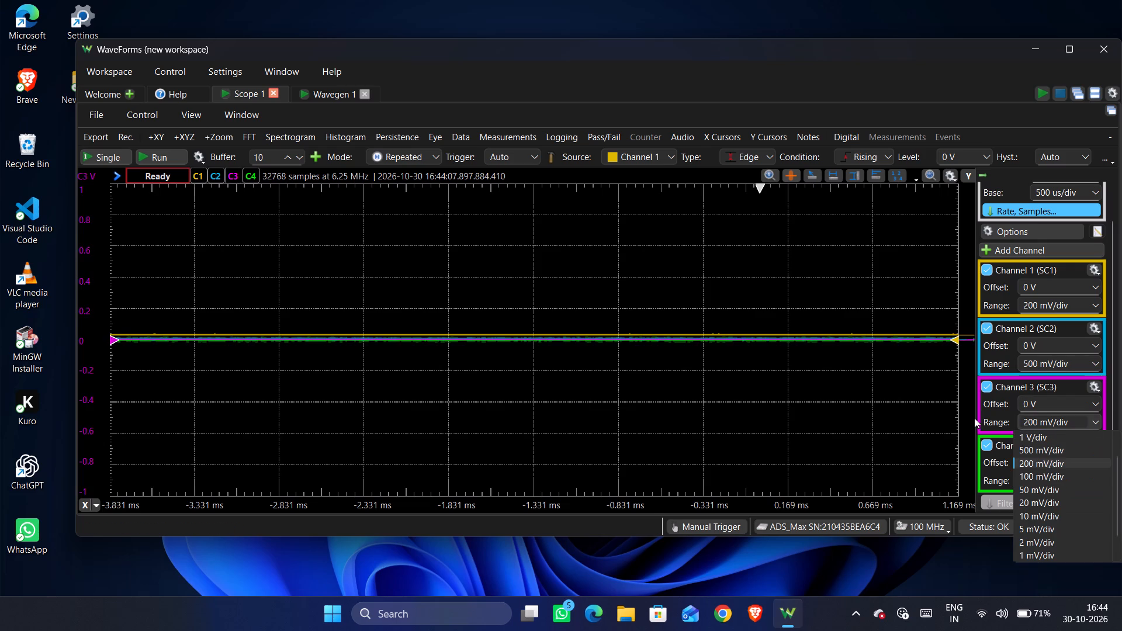
click(1039, 450)
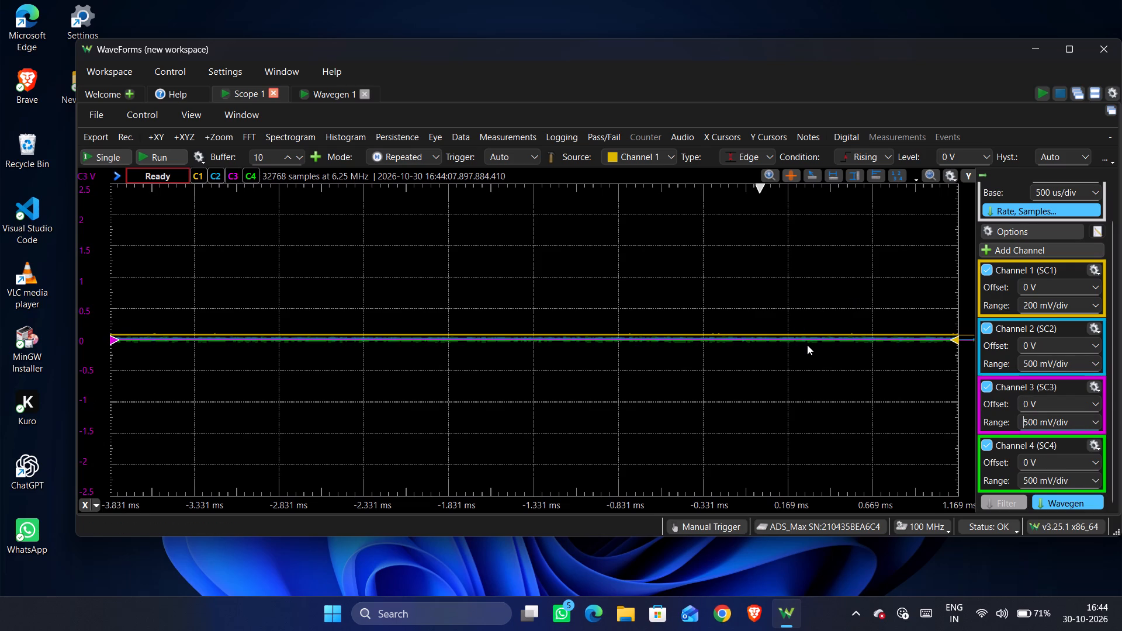
scroll(807, 345, down, 1)
scroll(807, 345, up, 1)
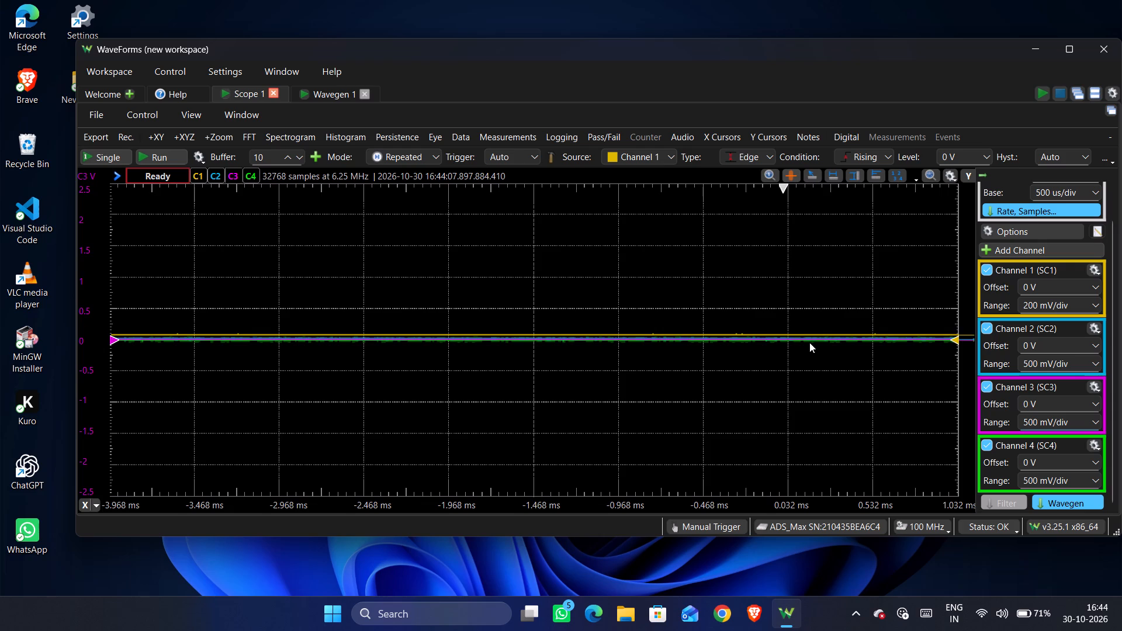
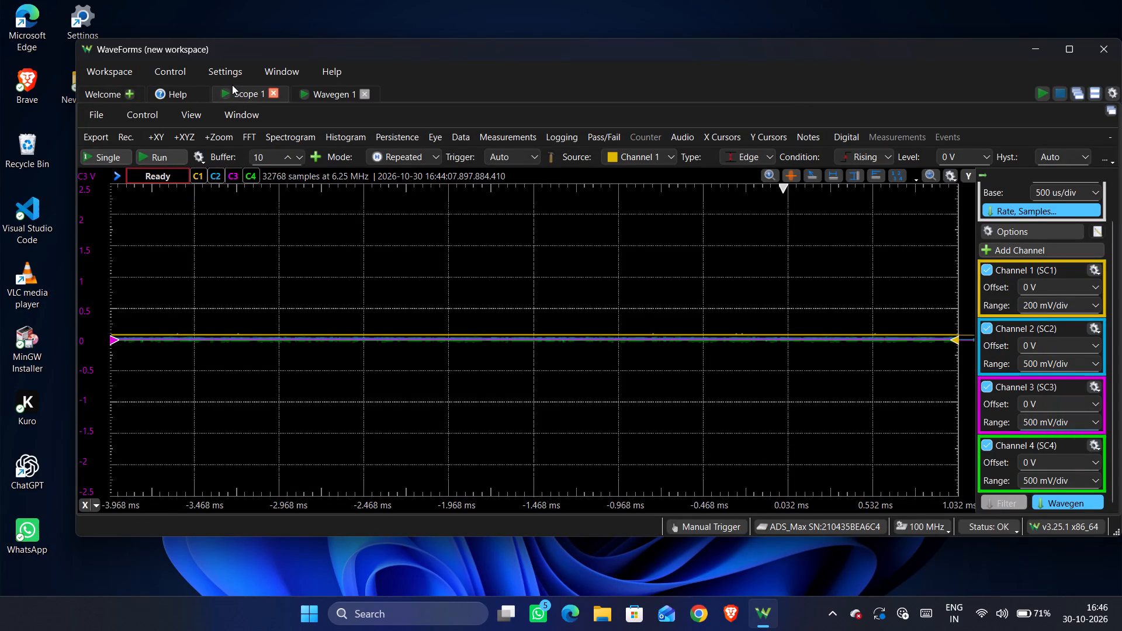
Run Scope 1 continuously, start the Wavegen 1 output, and return to the Scope 1 plot.
click(223, 98)
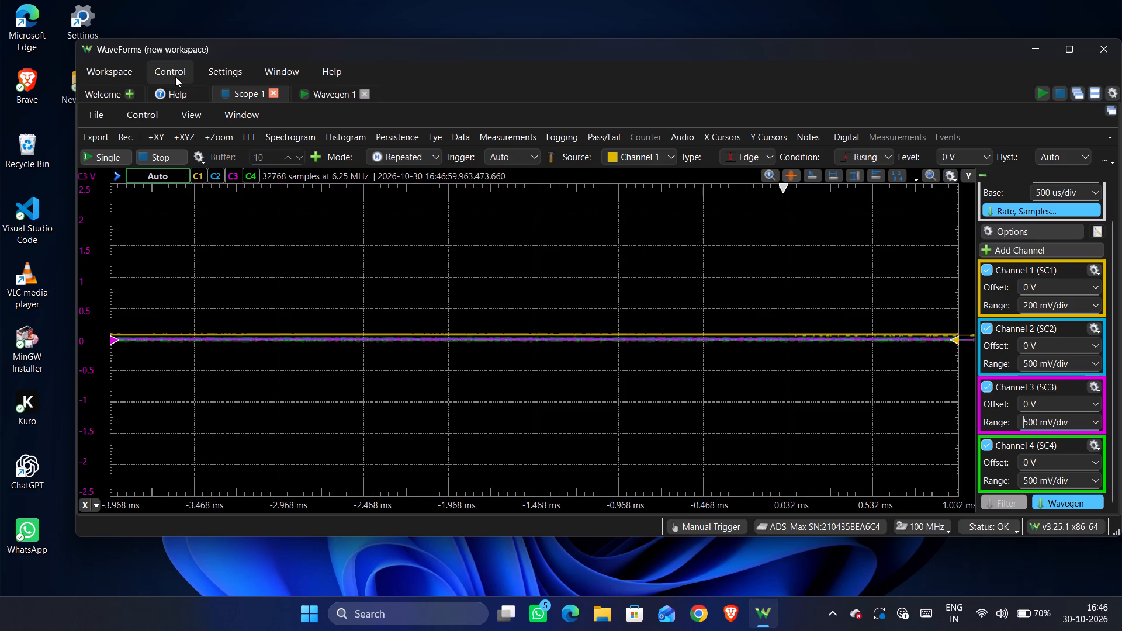
click(309, 87)
click(302, 93)
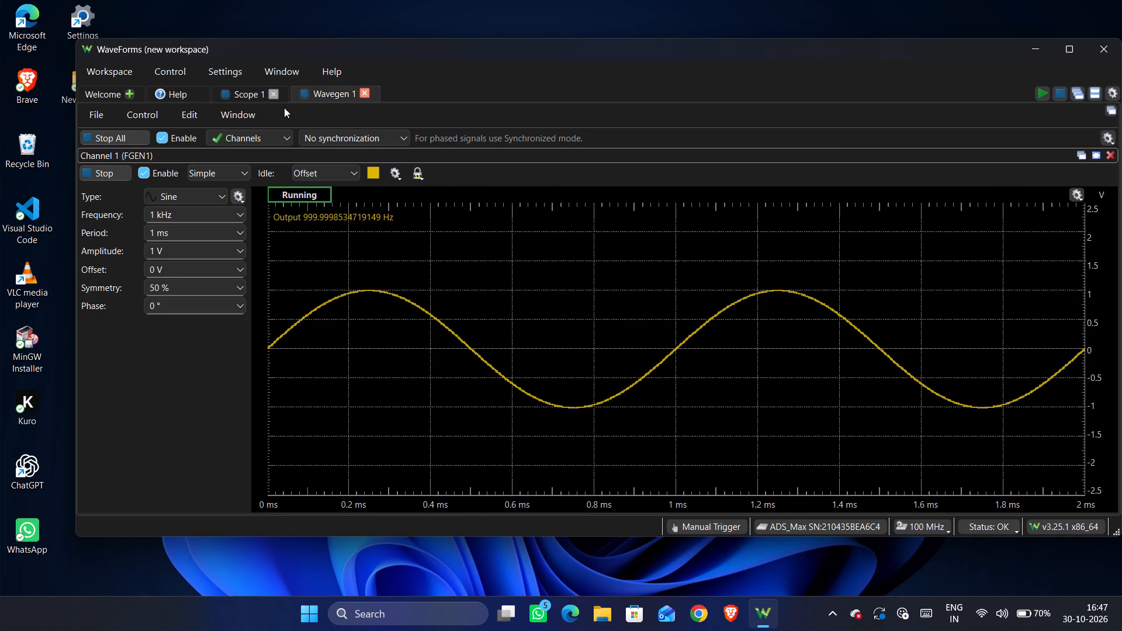
click(252, 93)
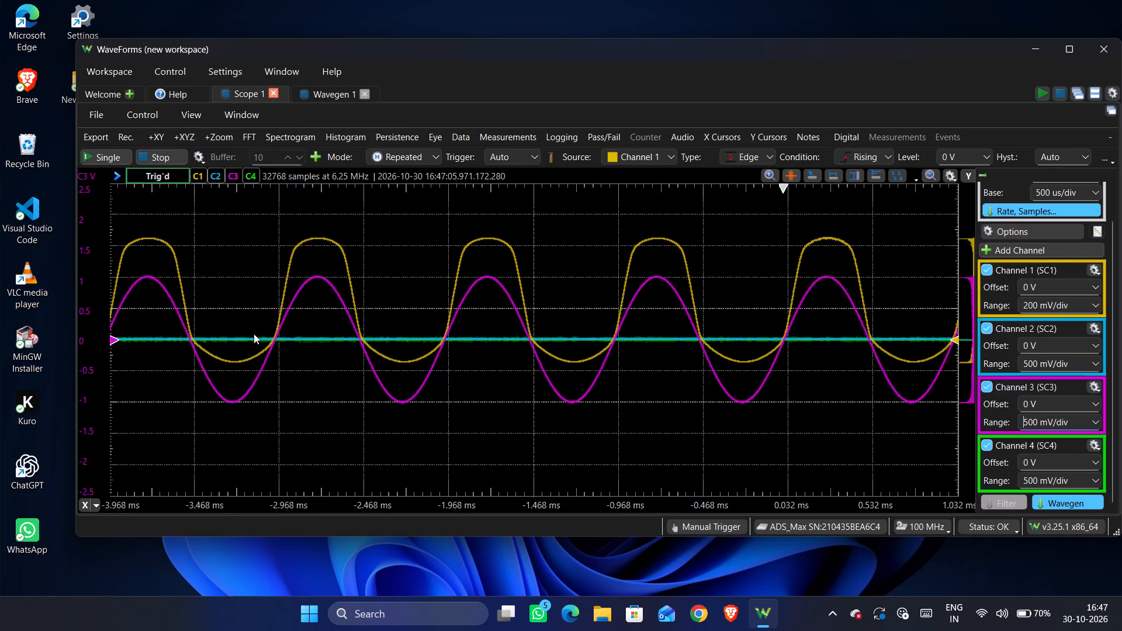
Examine the Channel 1 and Channel 3 waveforms at wider and narrower time bases, finishing at 1 ms/div.
scroll(254, 338, down, 2)
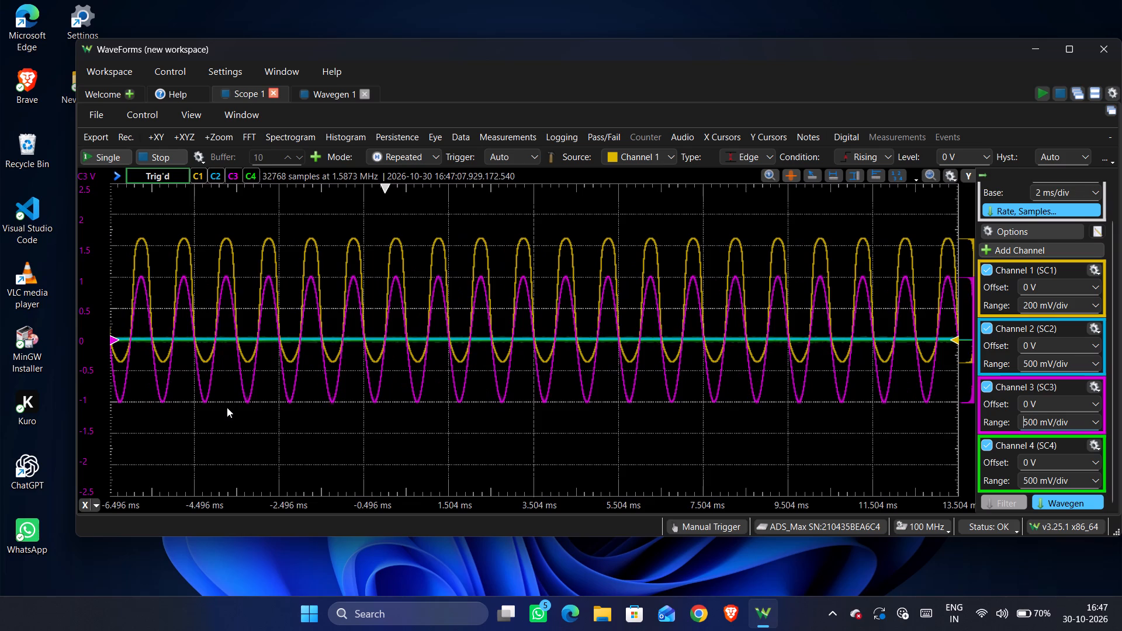
scroll(227, 407, up, 2)
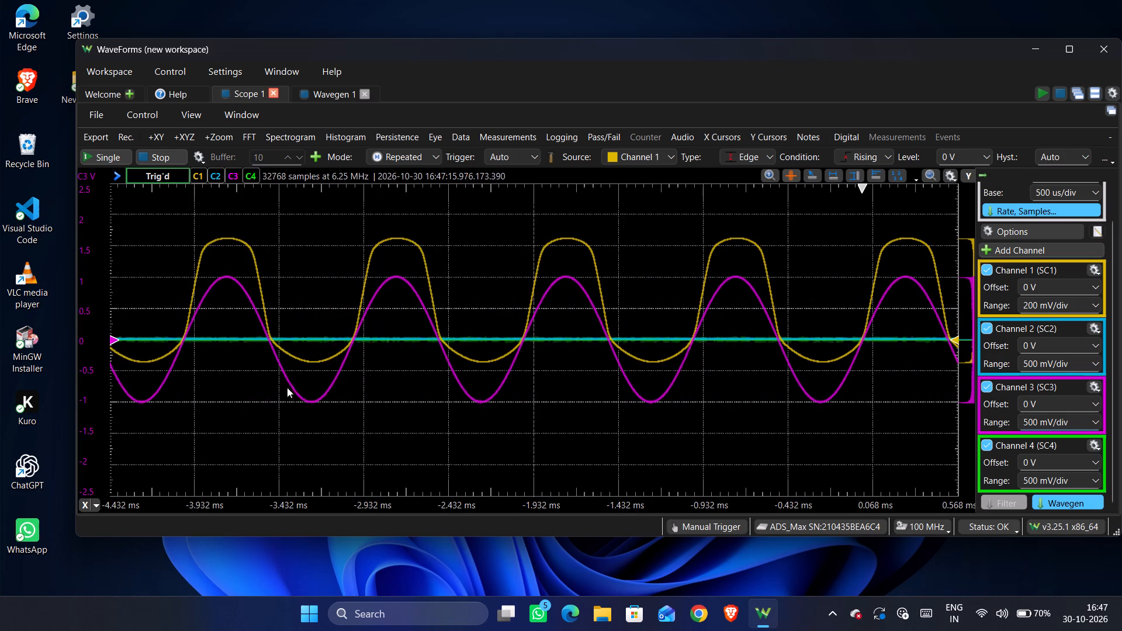
scroll(357, 338, down, 2)
scroll(357, 341, up, 4)
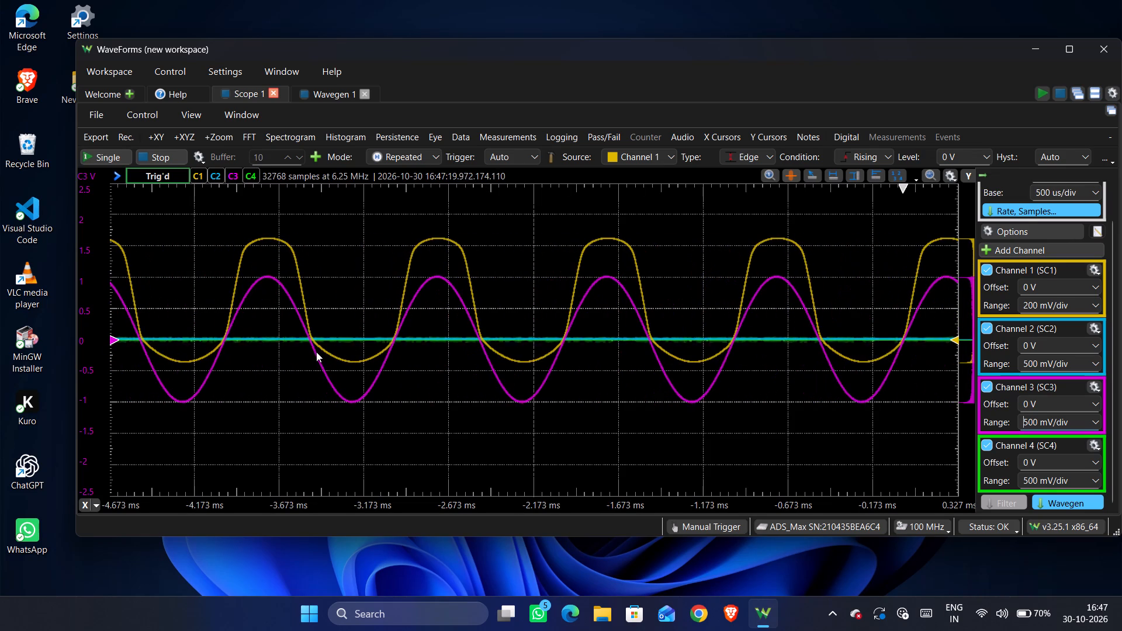
scroll(314, 352, up, 1)
scroll(313, 352, down, 1)
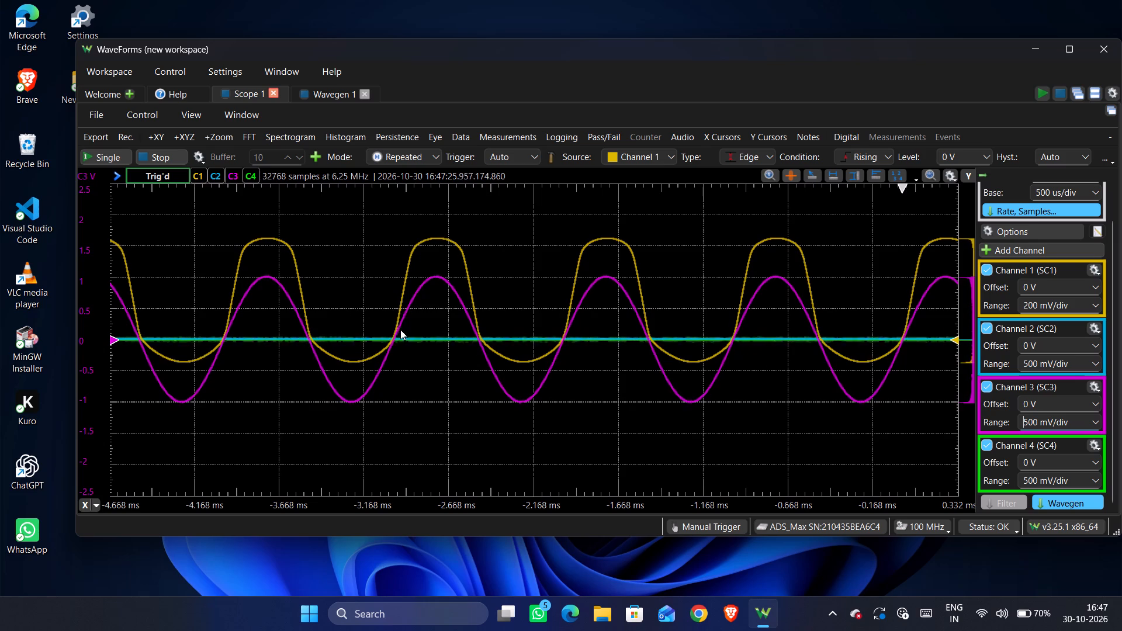
scroll(402, 345, down, 1)
scroll(389, 342, up, 1)
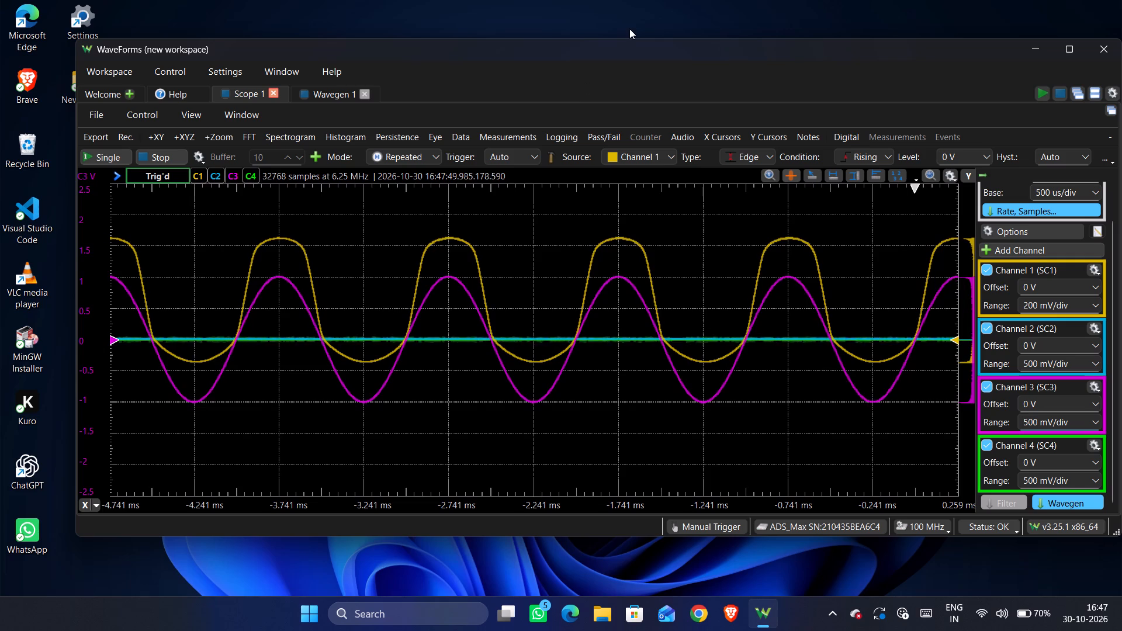
scroll(476, 266, down, 3)
scroll(462, 312, up, 3)
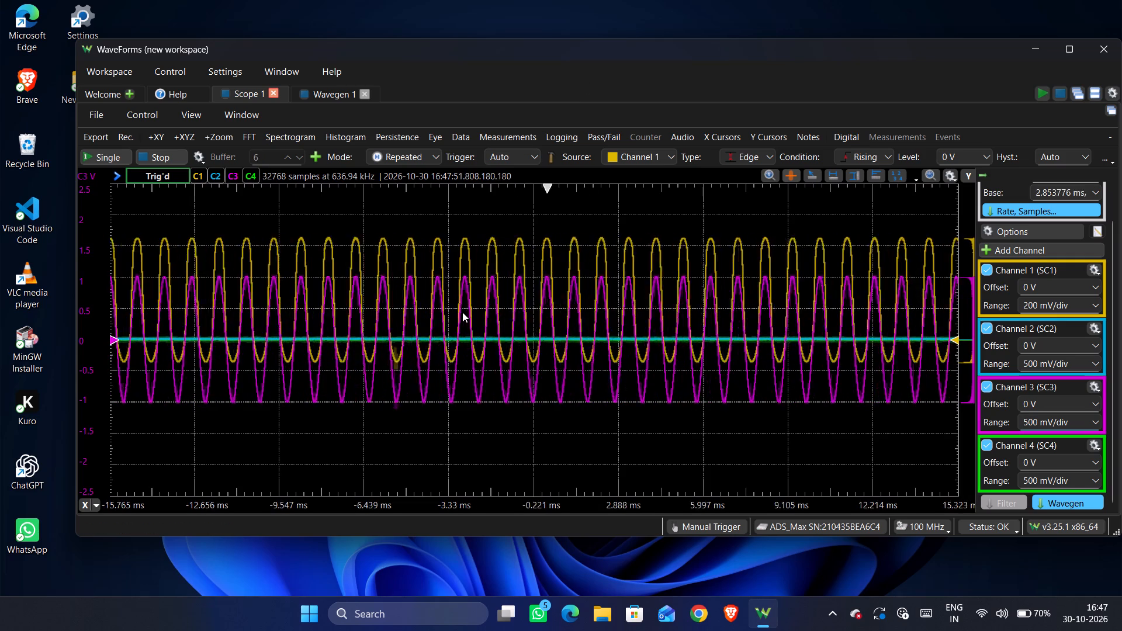
scroll(449, 315, up, 5)
scroll(430, 318, down, 1)
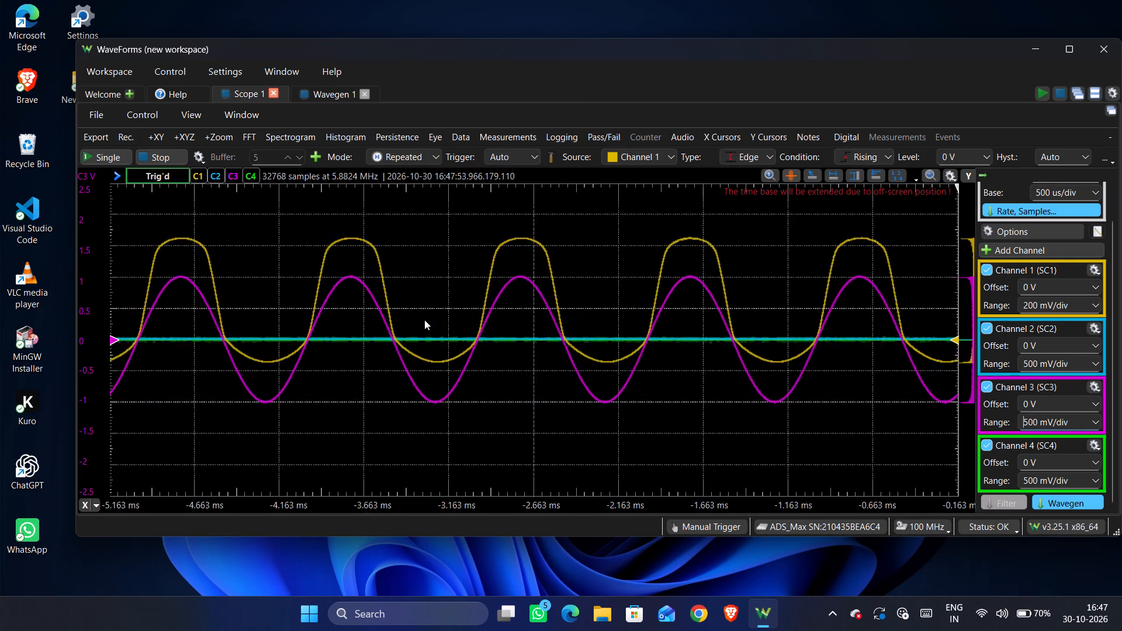
scroll(424, 320, down, 1)
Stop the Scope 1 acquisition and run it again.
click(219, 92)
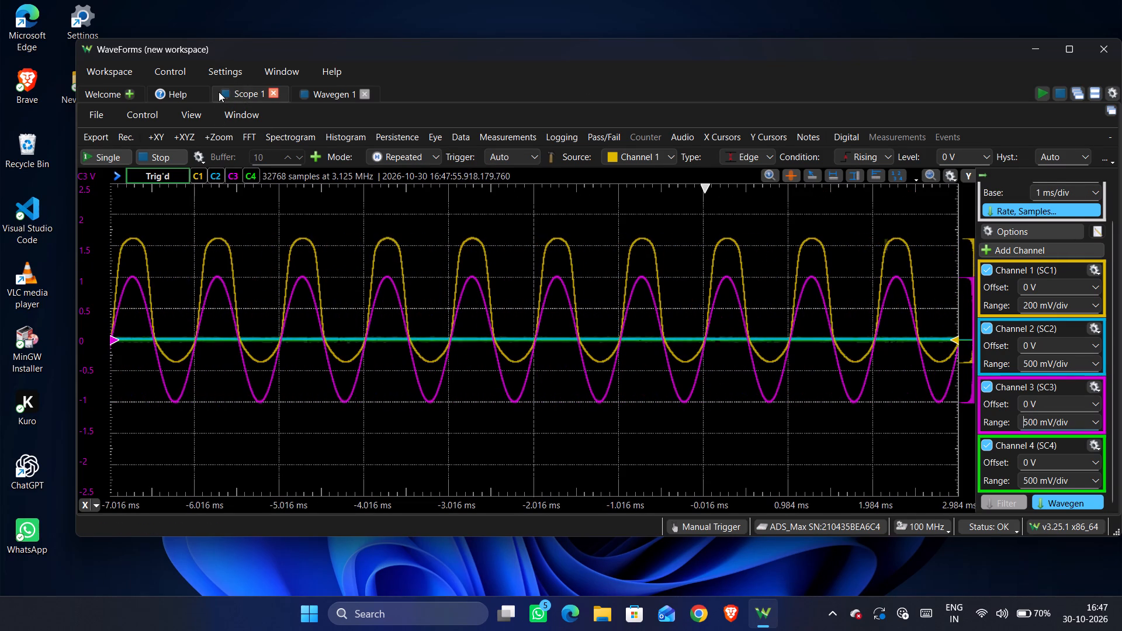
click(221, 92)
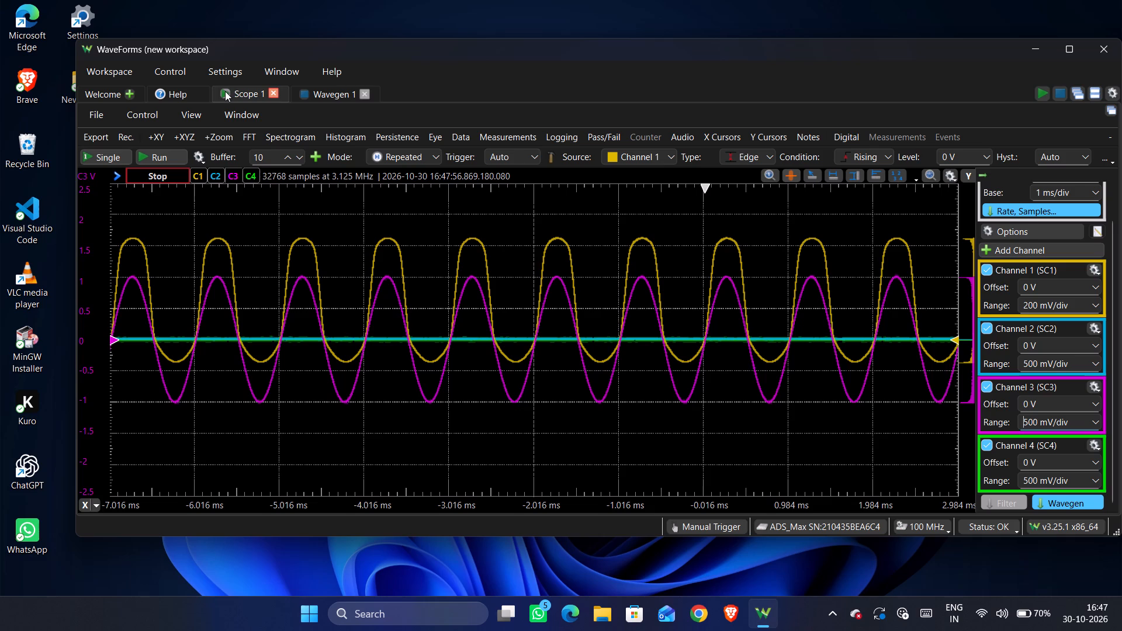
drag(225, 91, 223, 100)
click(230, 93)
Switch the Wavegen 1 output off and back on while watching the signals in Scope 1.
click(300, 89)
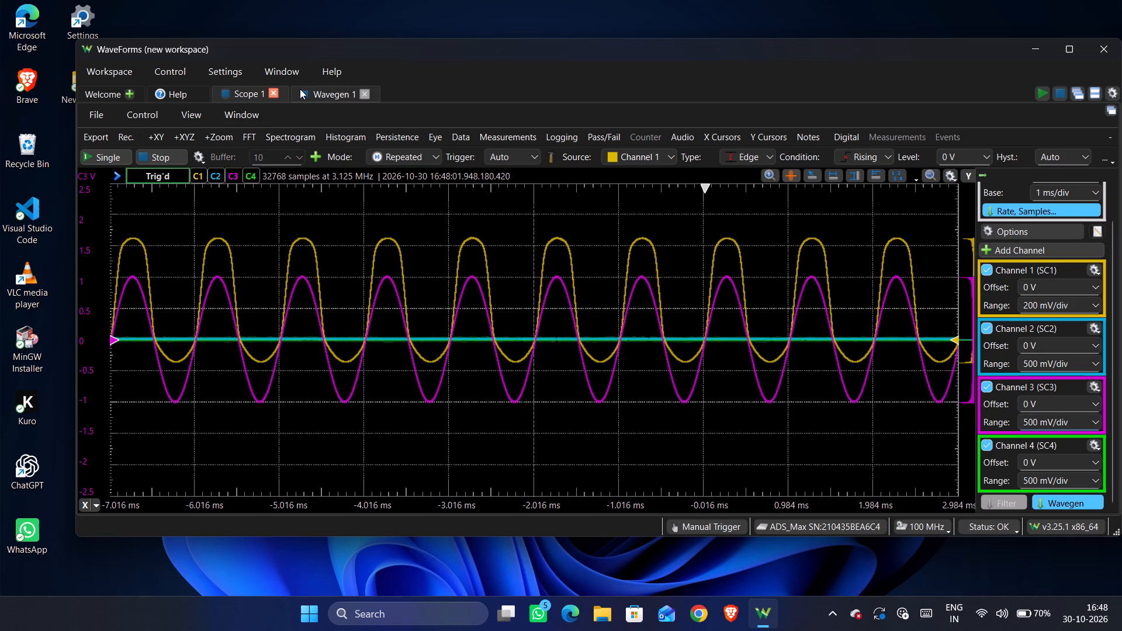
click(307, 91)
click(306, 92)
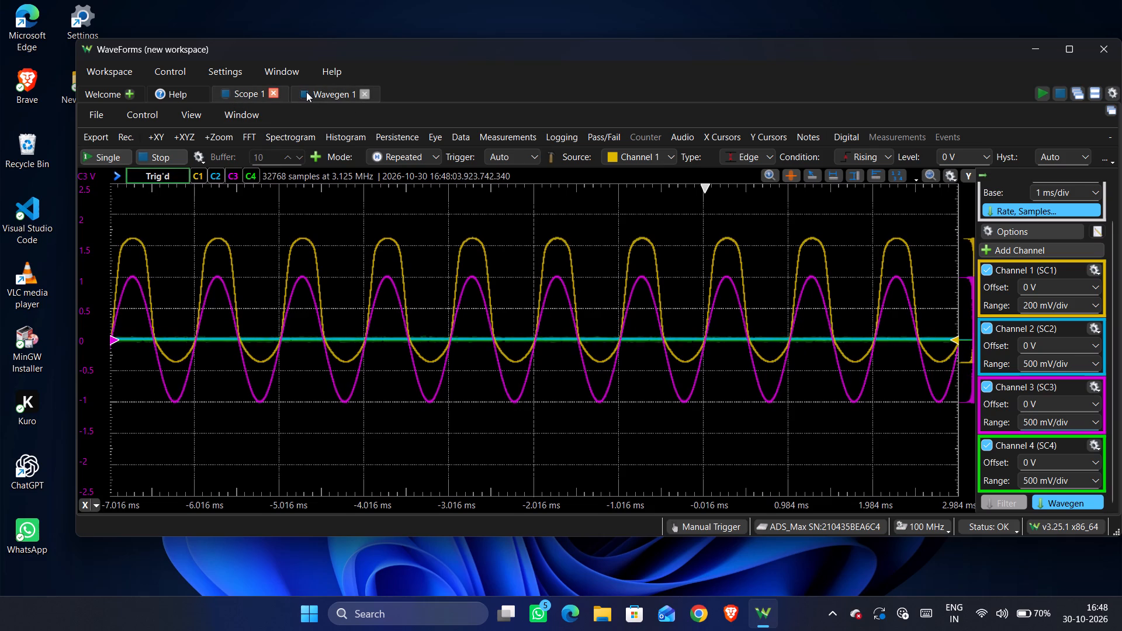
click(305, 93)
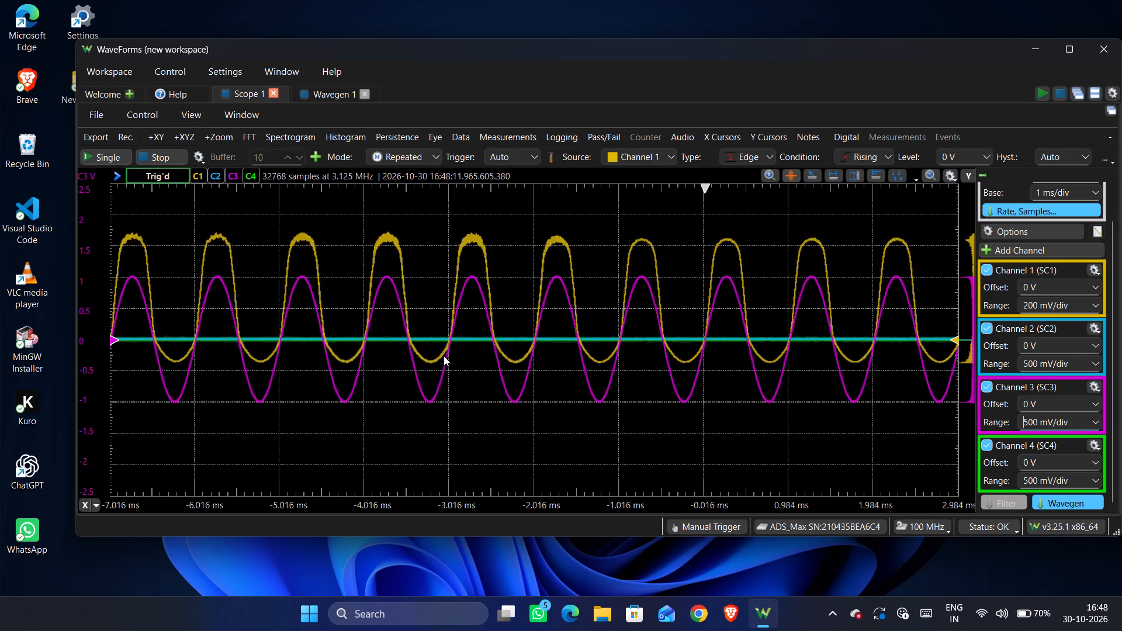
Set the Scope 1 time base to 500 us/div for a closer view of the waveforms.
scroll(348, 386, up, 2)
scroll(312, 423, down, 2)
scroll(302, 429, up, 3)
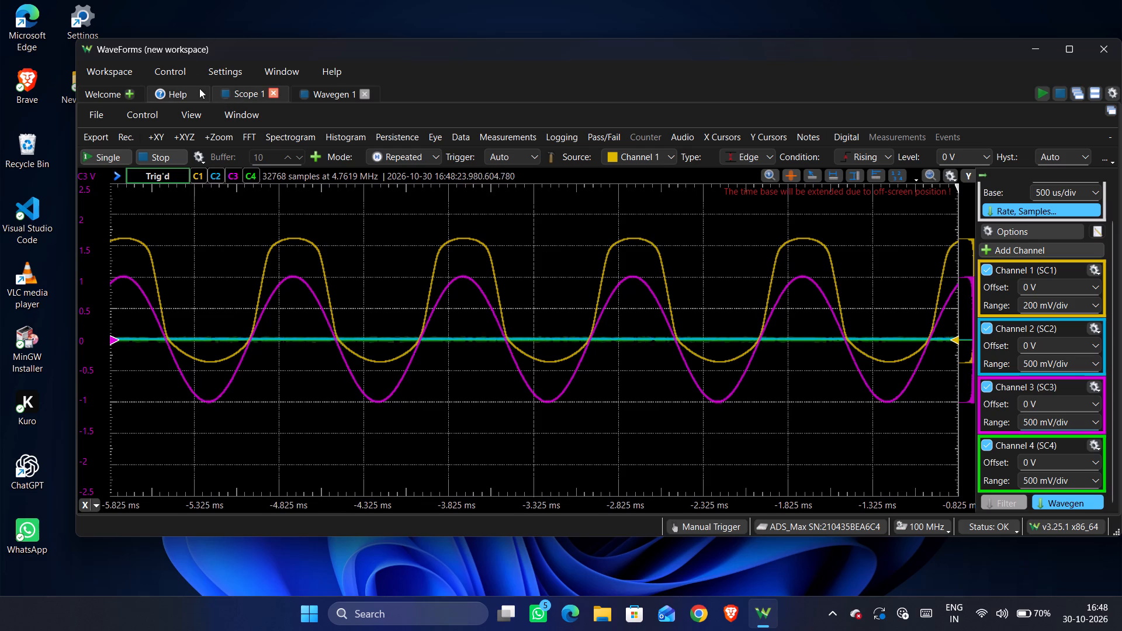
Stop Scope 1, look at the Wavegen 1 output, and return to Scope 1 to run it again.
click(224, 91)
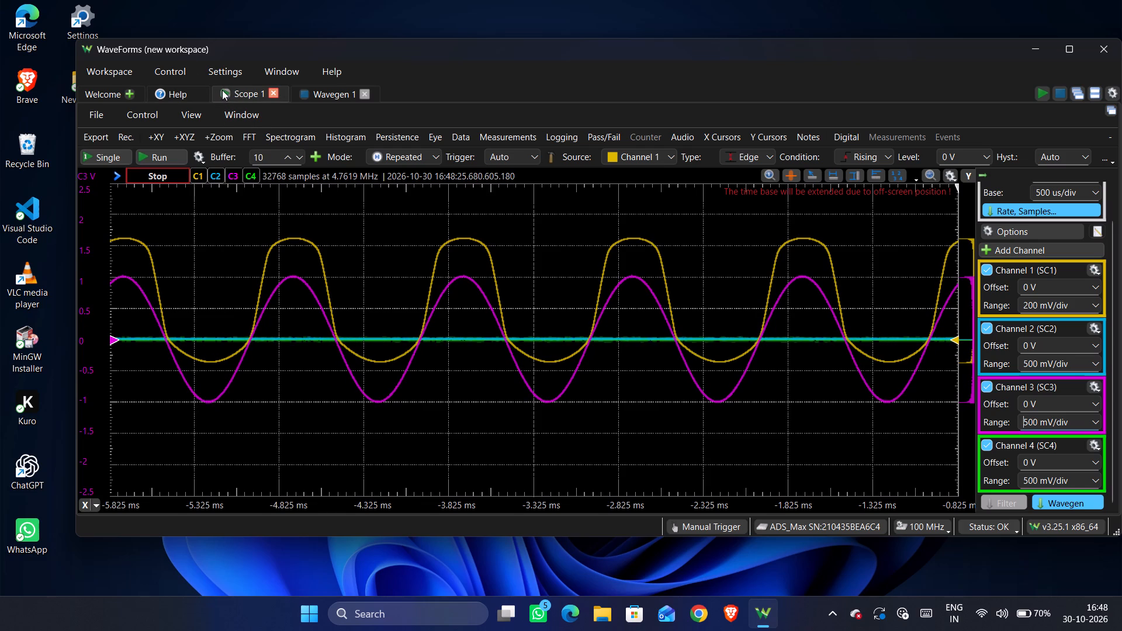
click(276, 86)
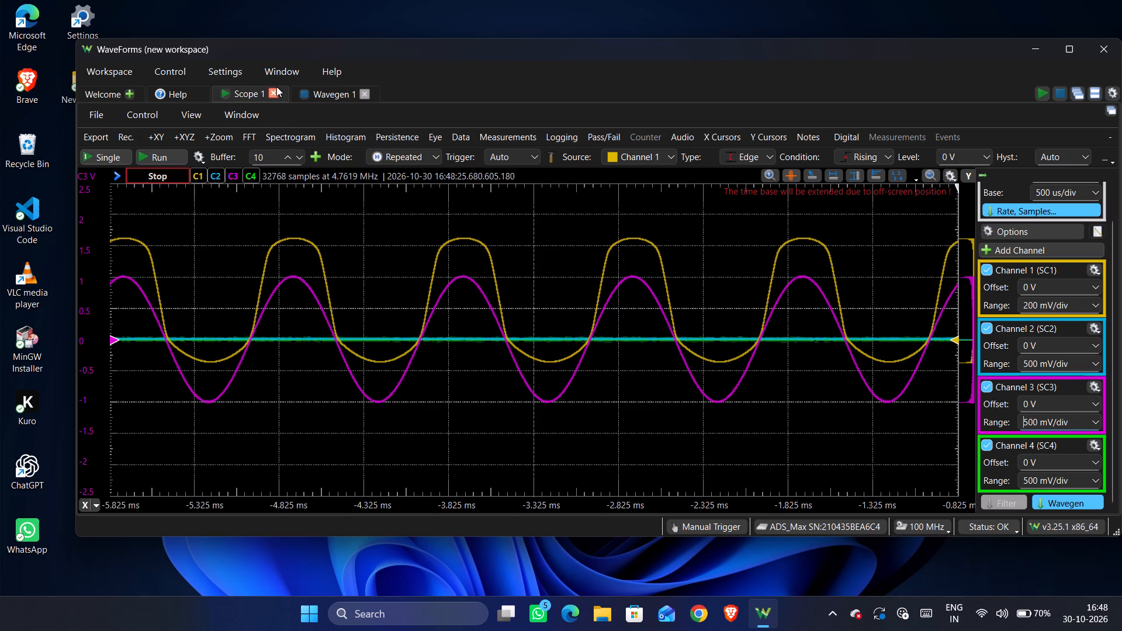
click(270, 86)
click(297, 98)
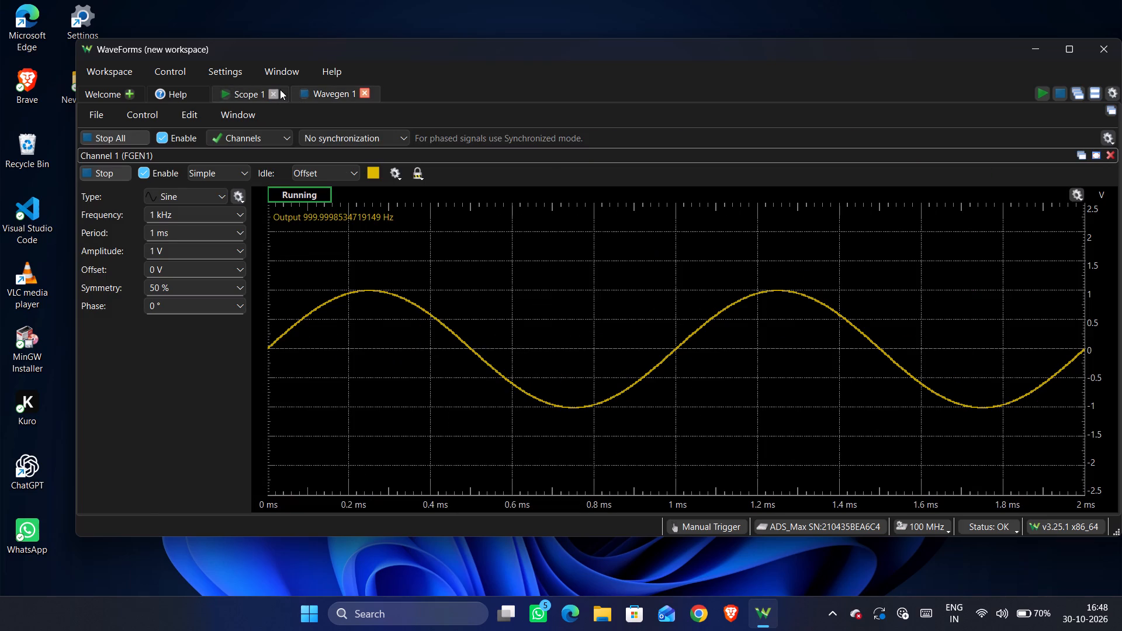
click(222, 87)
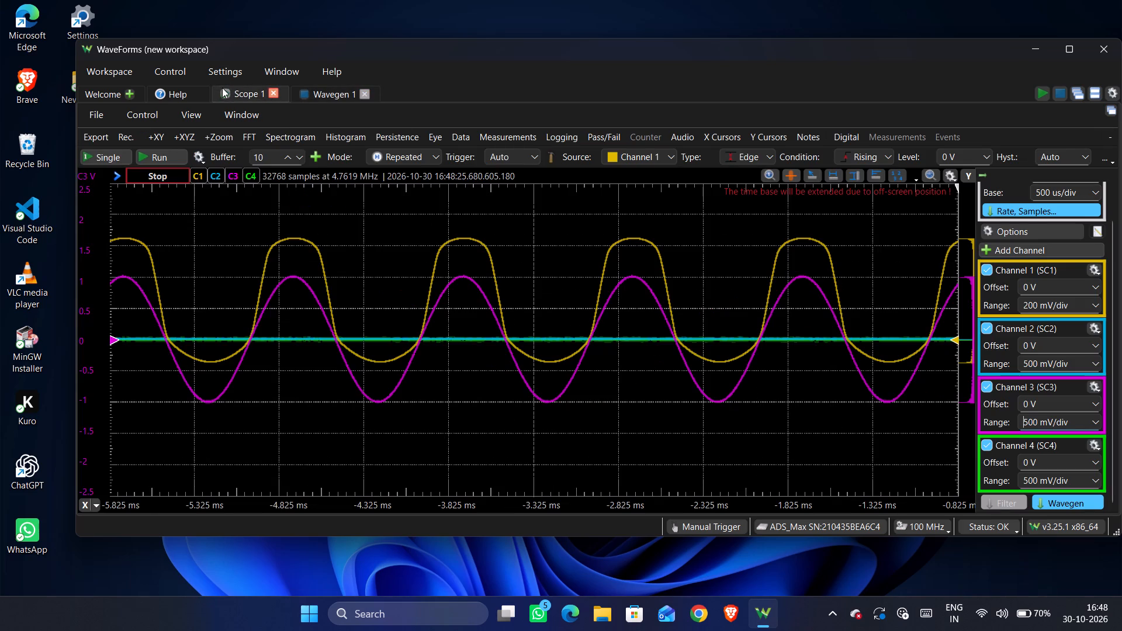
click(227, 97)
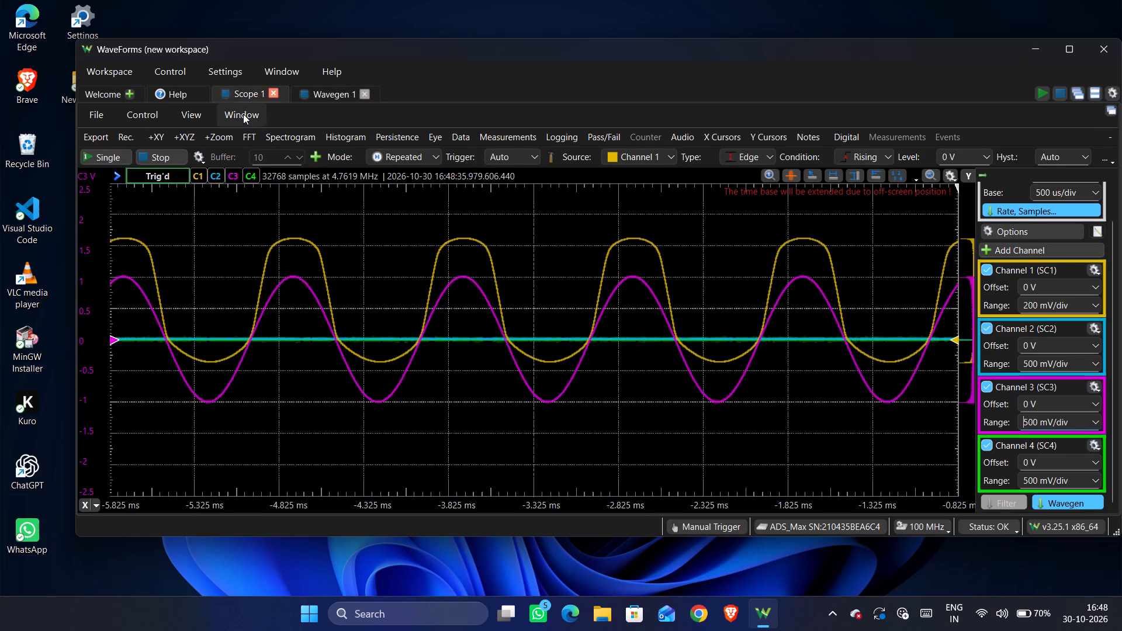
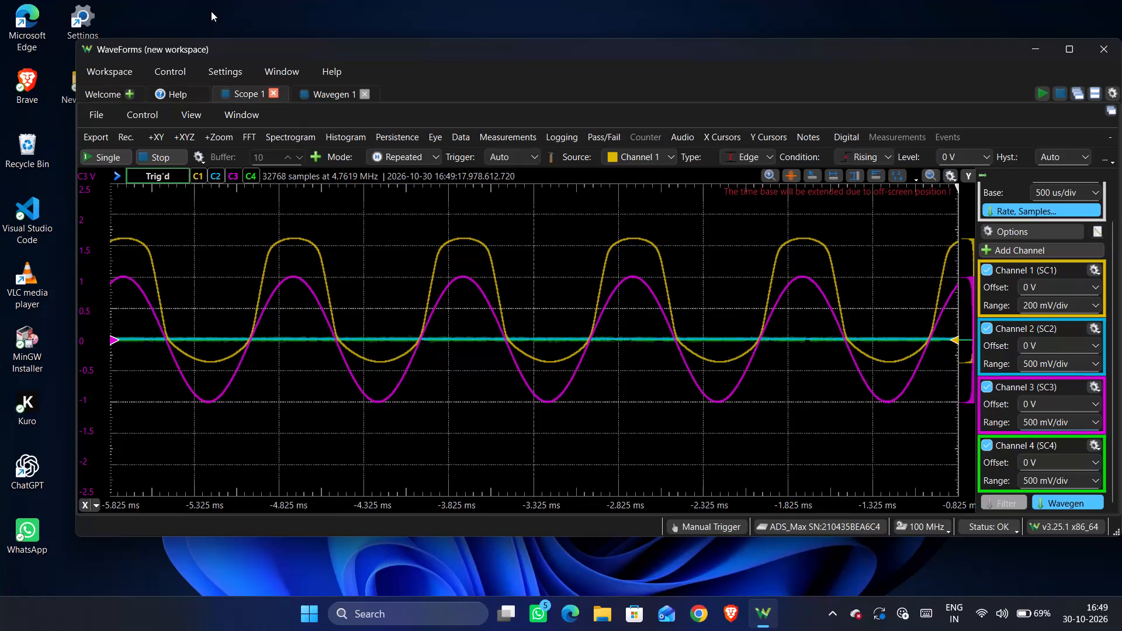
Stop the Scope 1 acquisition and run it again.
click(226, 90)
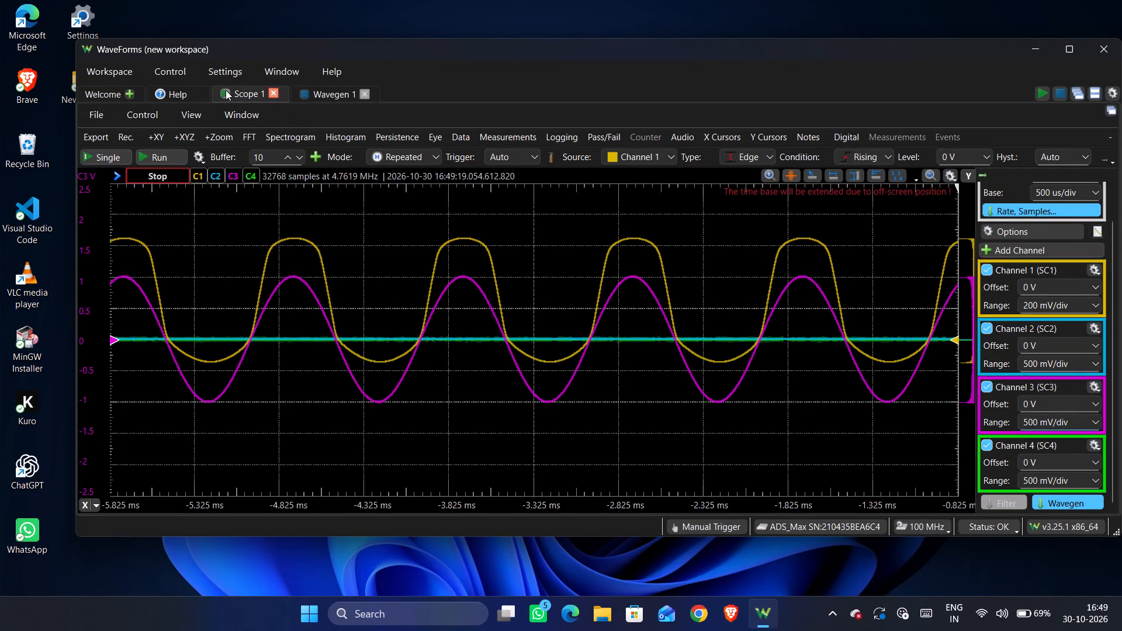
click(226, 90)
Close the Scope 1 and Wavegen 1 instruments.
click(275, 92)
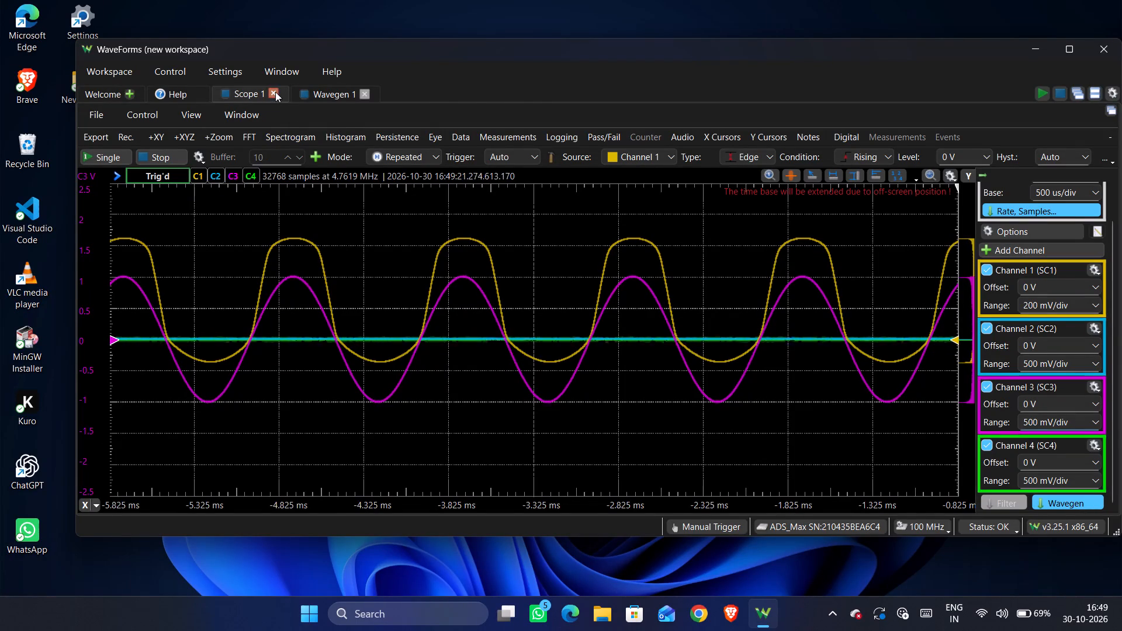
click(280, 92)
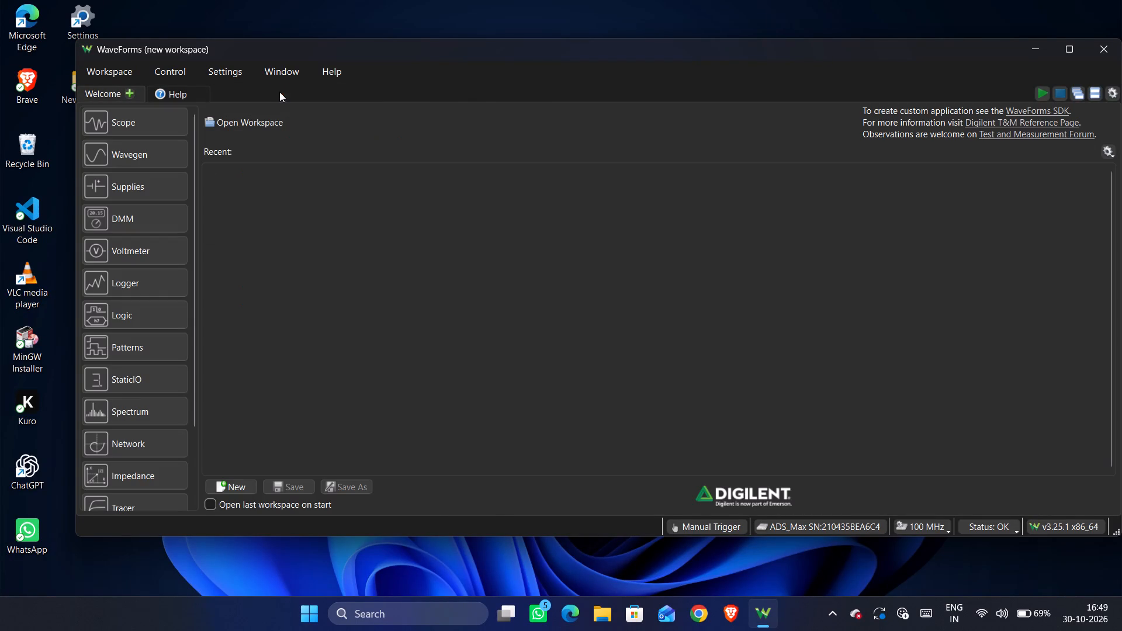
Open the Scope instrument again and get its acquisition running.
click(123, 117)
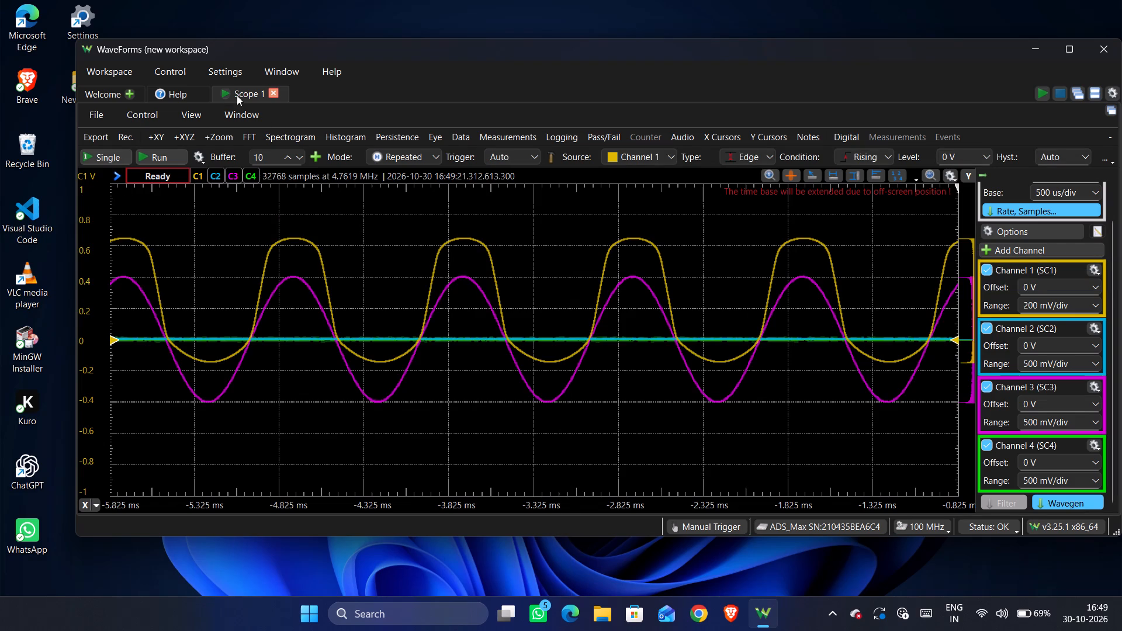
click(227, 94)
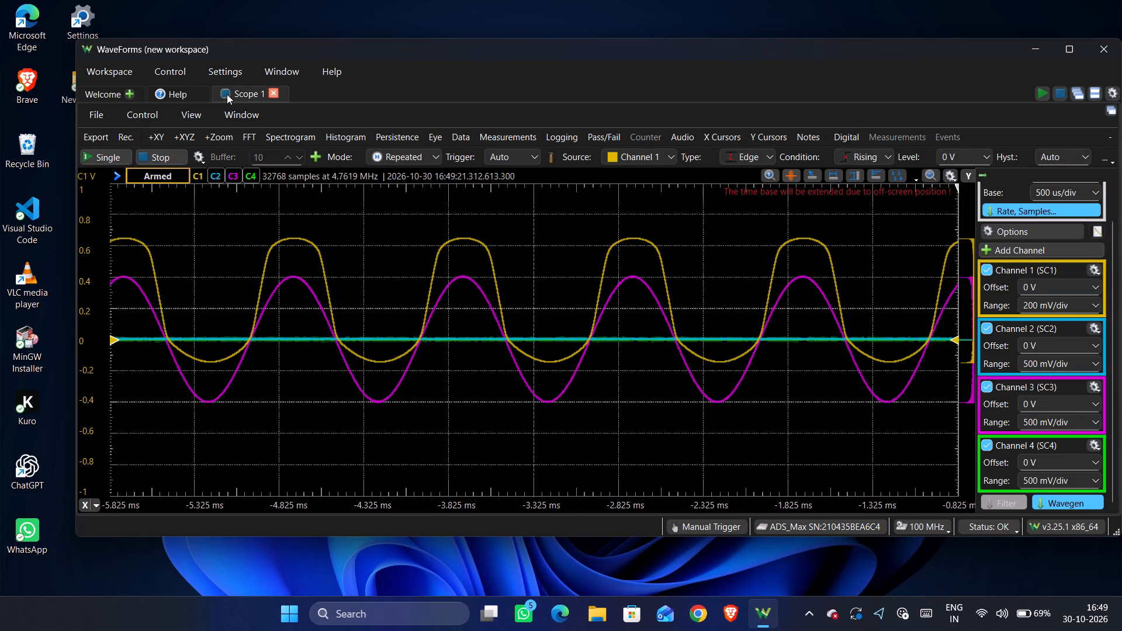
click(227, 94)
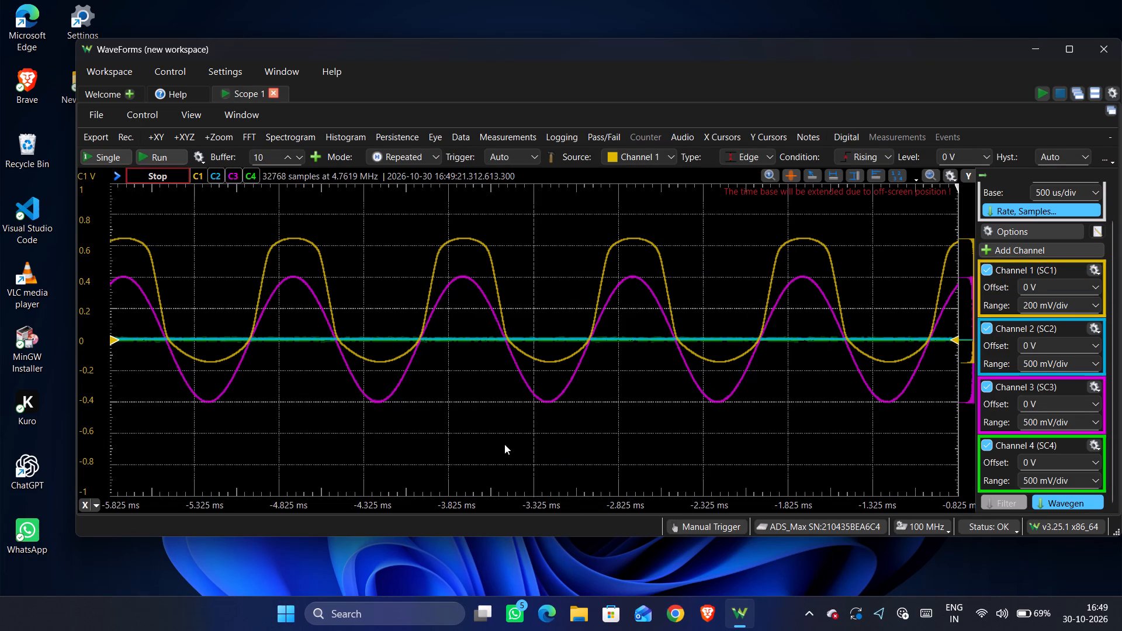
click(220, 91)
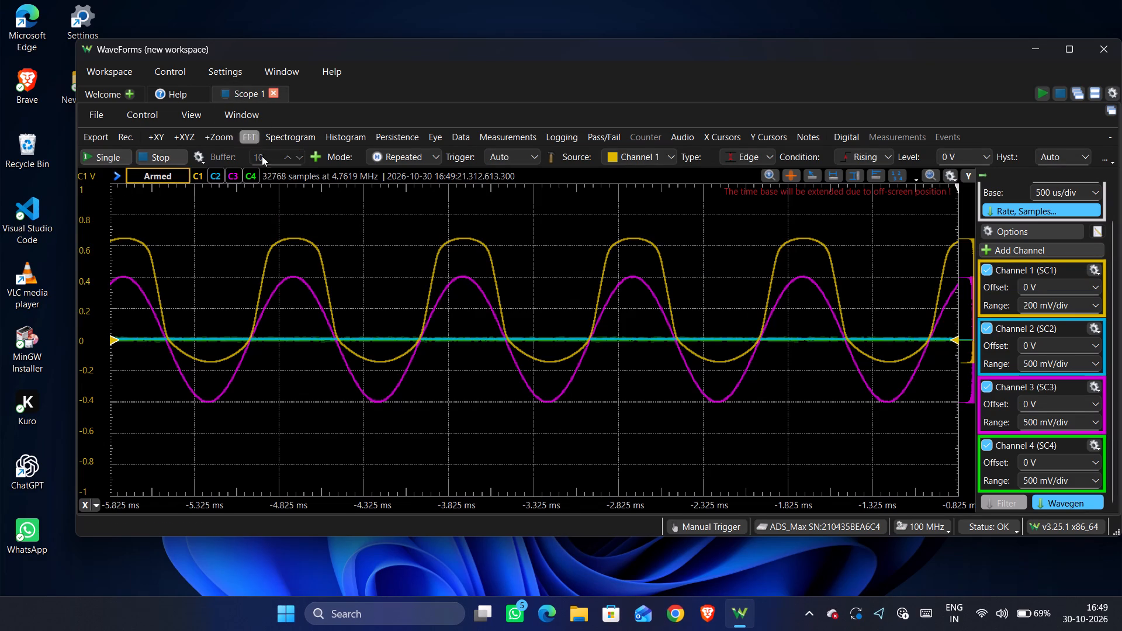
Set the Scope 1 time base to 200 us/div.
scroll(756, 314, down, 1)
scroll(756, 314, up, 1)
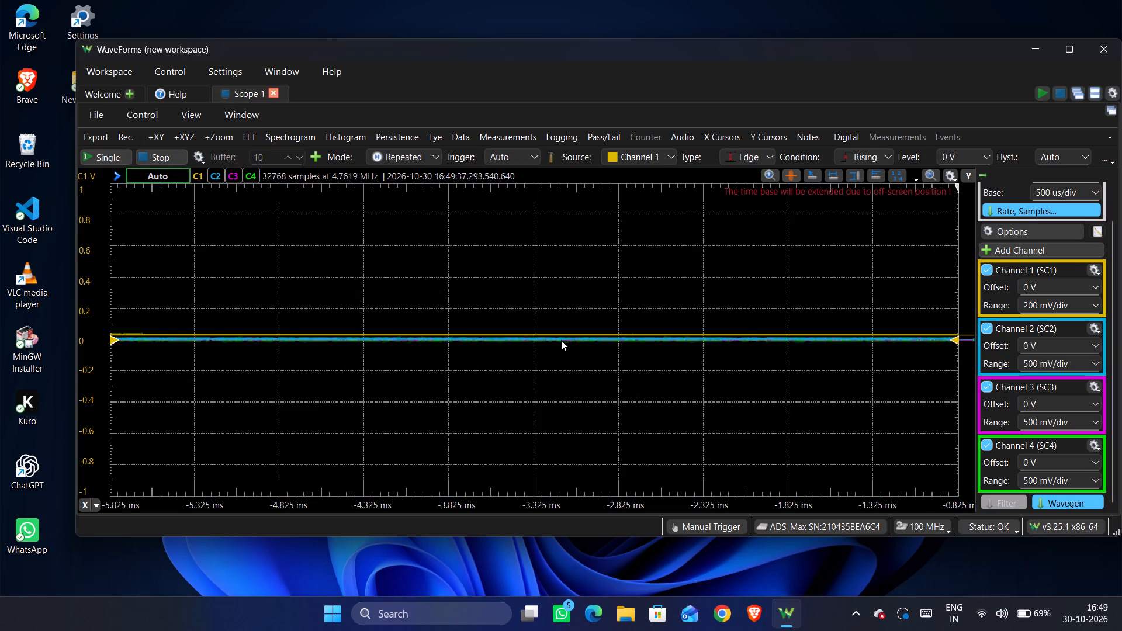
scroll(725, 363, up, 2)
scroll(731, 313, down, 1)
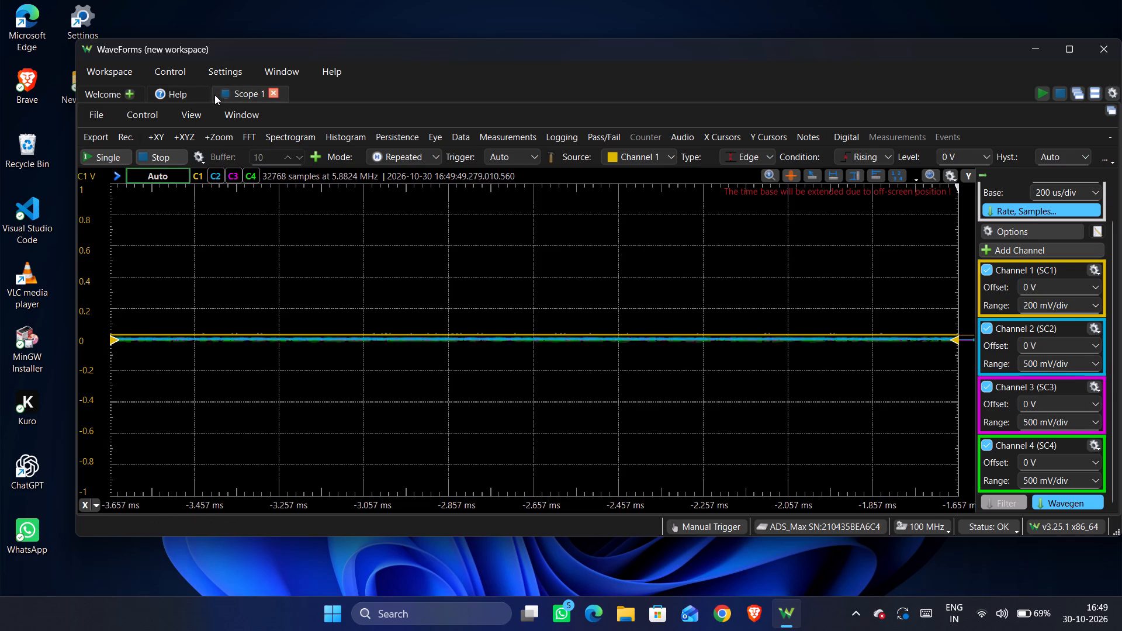
Stop the Scope 1 acquisition.
click(234, 92)
click(235, 90)
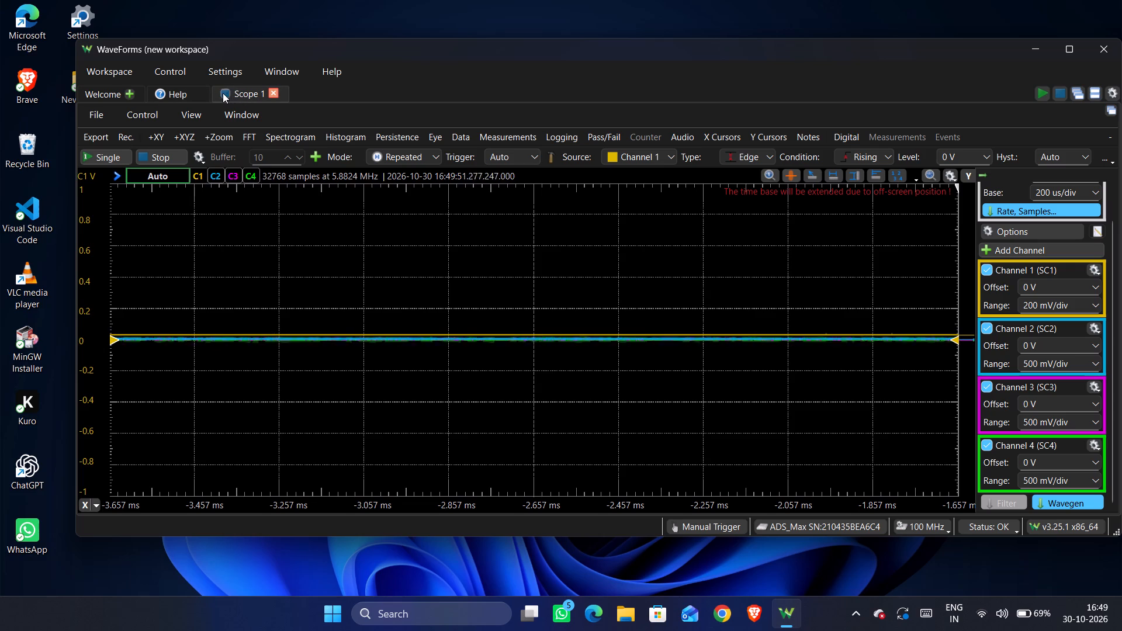
click(223, 93)
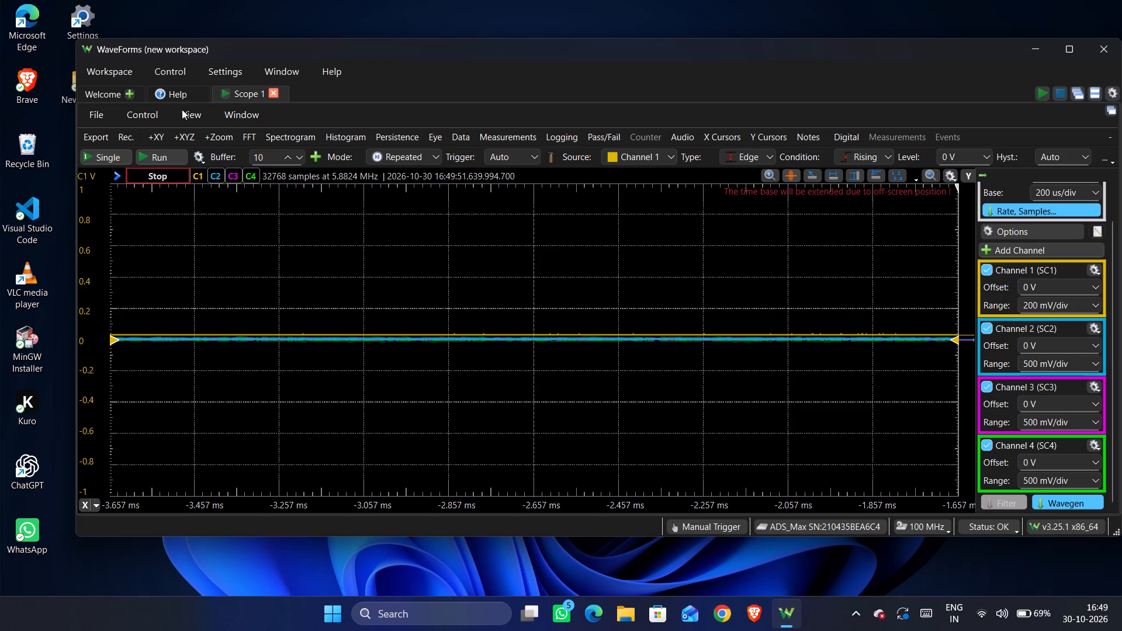
Open the Wavegen instrument and run its Channel 1 sine output.
click(139, 96)
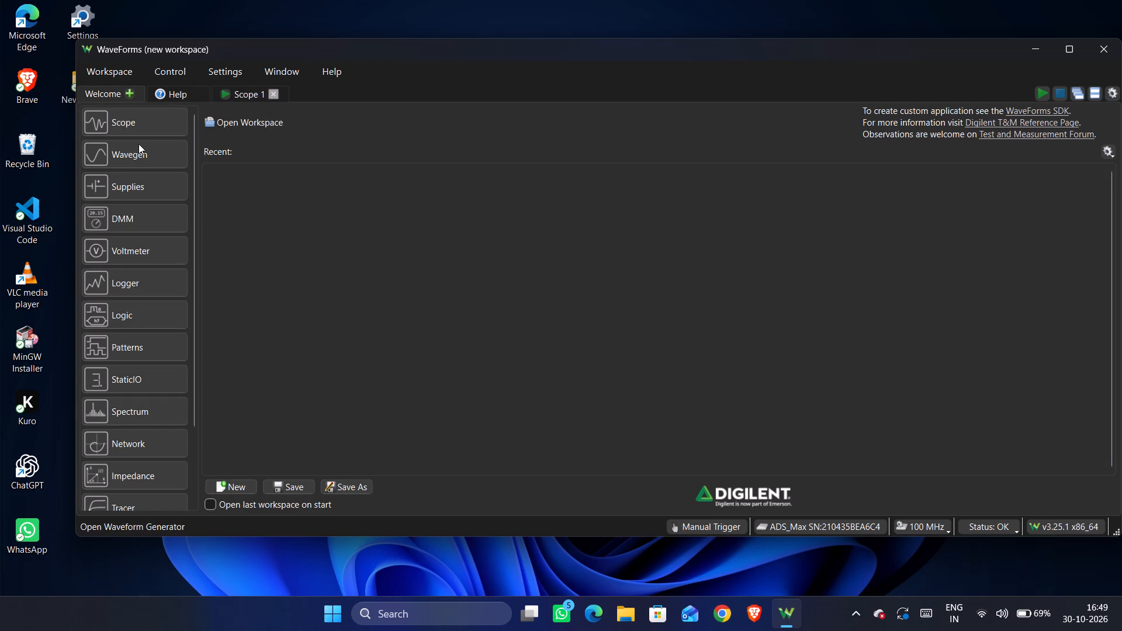
click(138, 144)
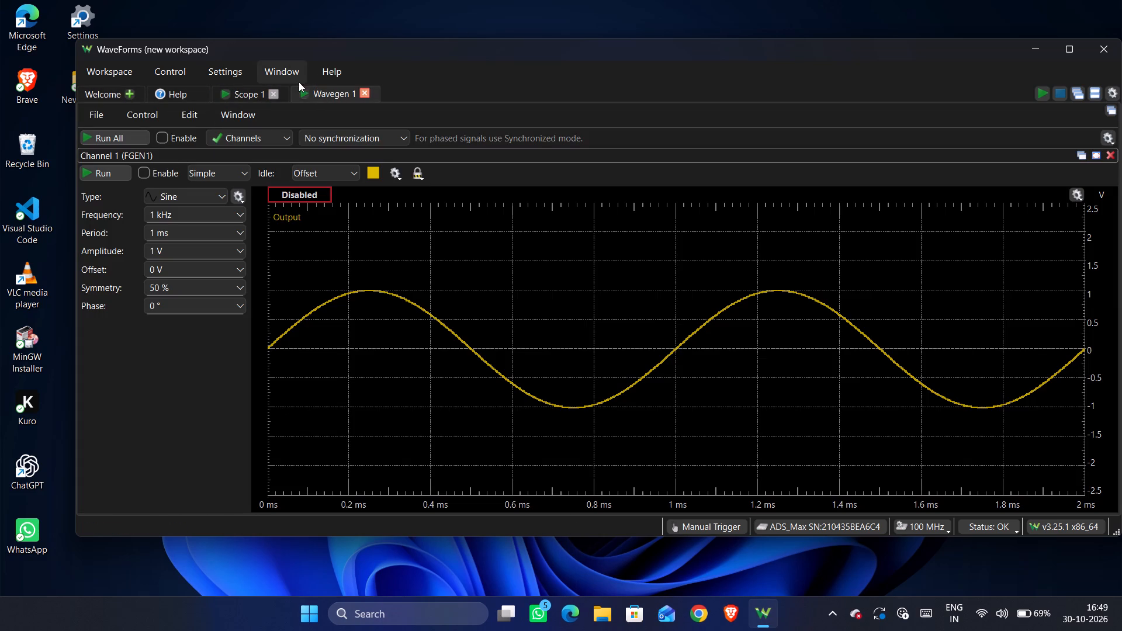
click(306, 101)
click(306, 98)
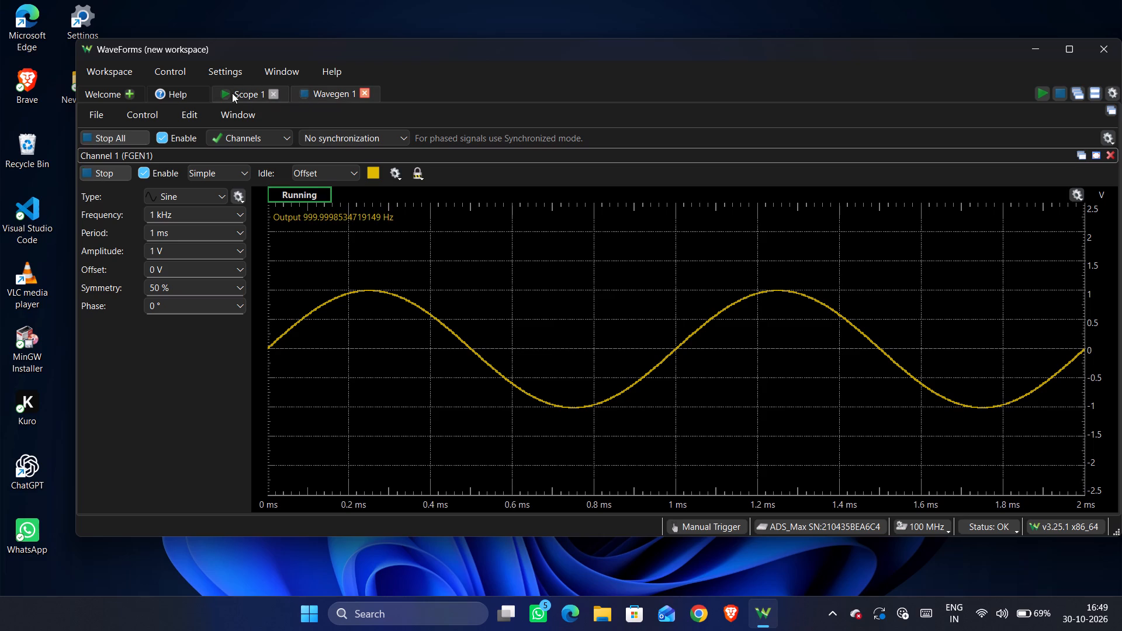
Run Scope 1 and widen its time base to 1 ms/div, with the time position at about 144 us.
click(230, 89)
click(252, 91)
scroll(627, 597, down, 1)
scroll(638, 598, up, 1)
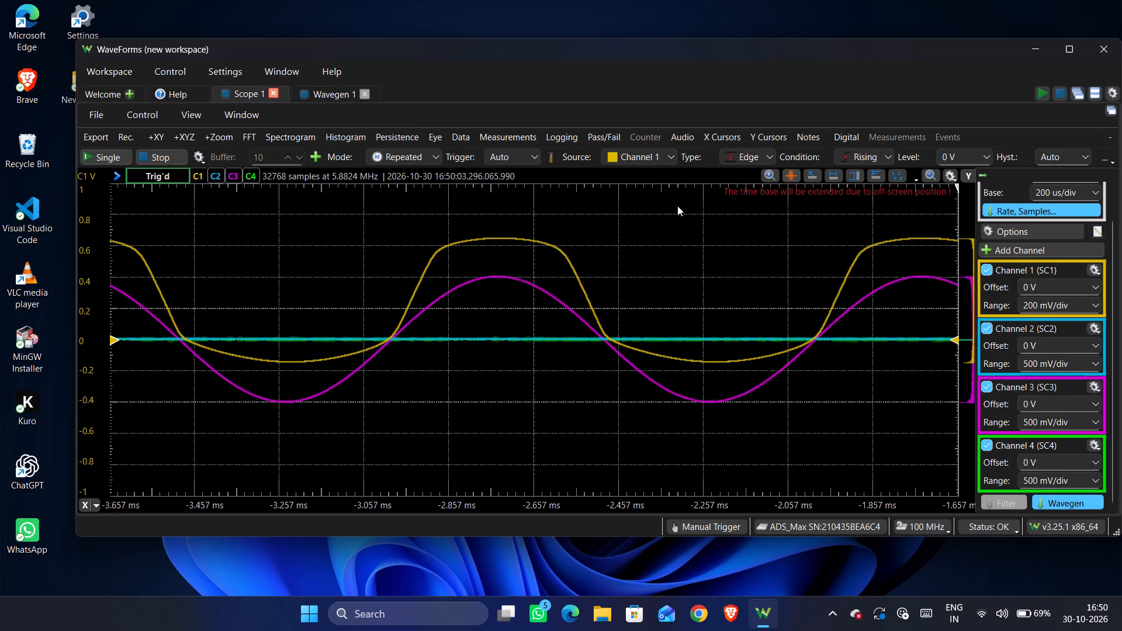
scroll(673, 210, down, 3)
scroll(1121, 266, down, 2)
scroll(723, 523, down, 1)
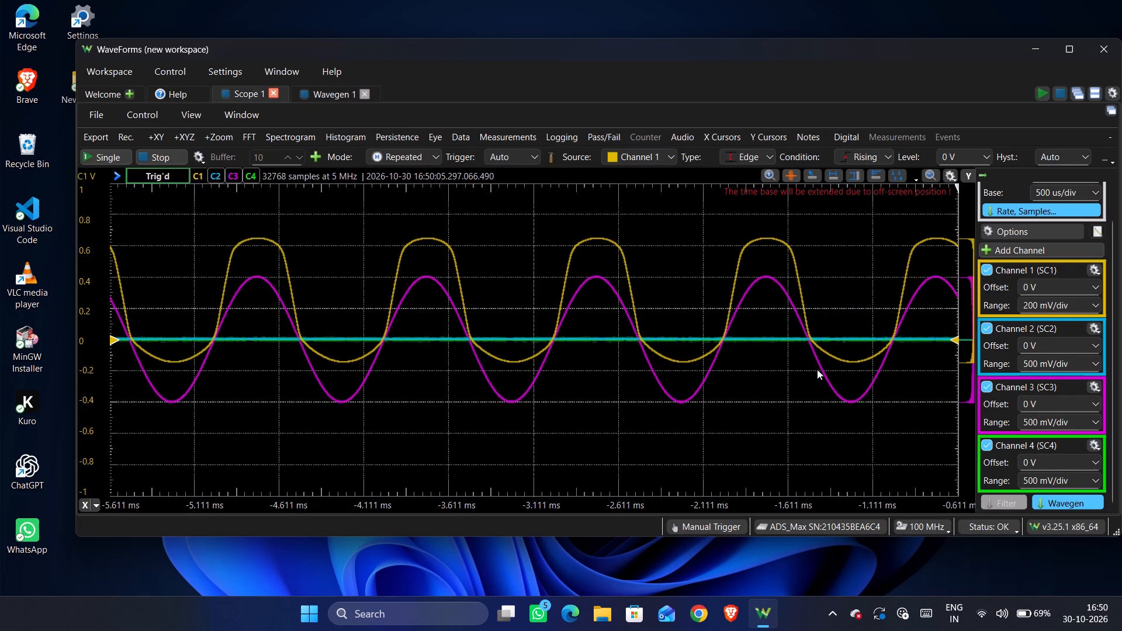
scroll(1021, 298, down, 2)
scroll(1018, 306, up, 2)
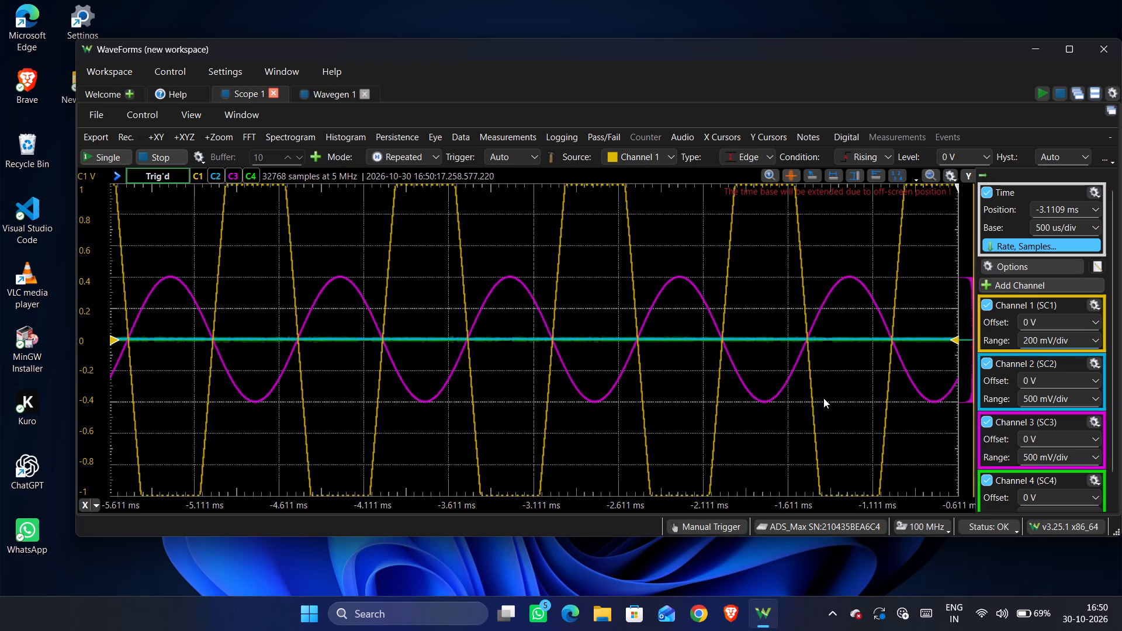
scroll(556, 376, down, 2)
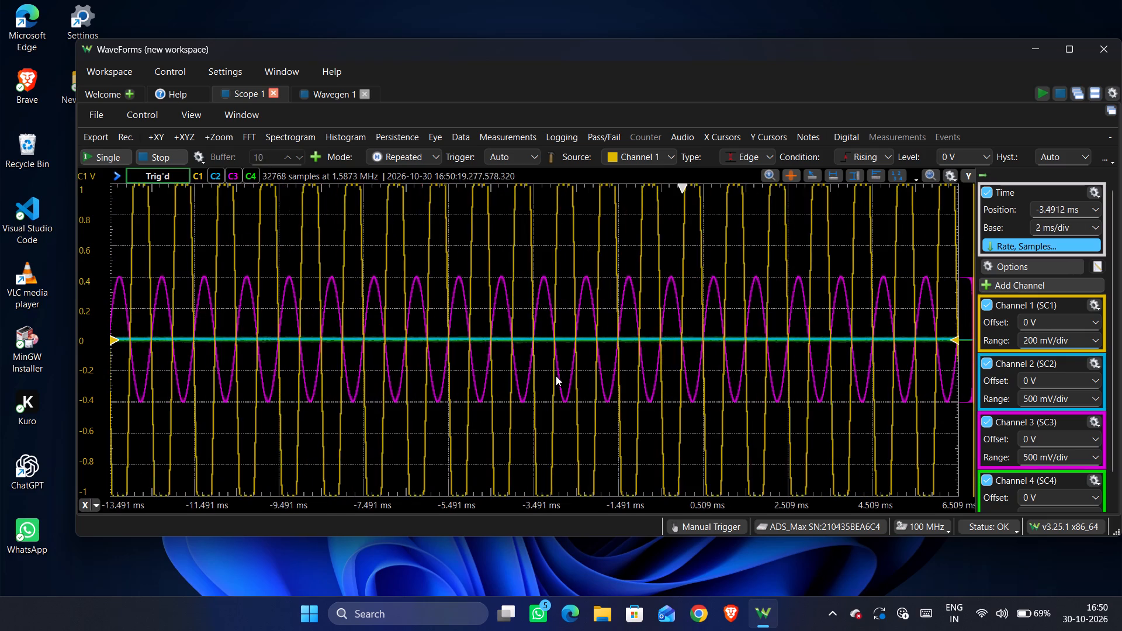
scroll(556, 376, down, 1)
scroll(612, 293, up, 2)
scroll(691, 442, up, 1)
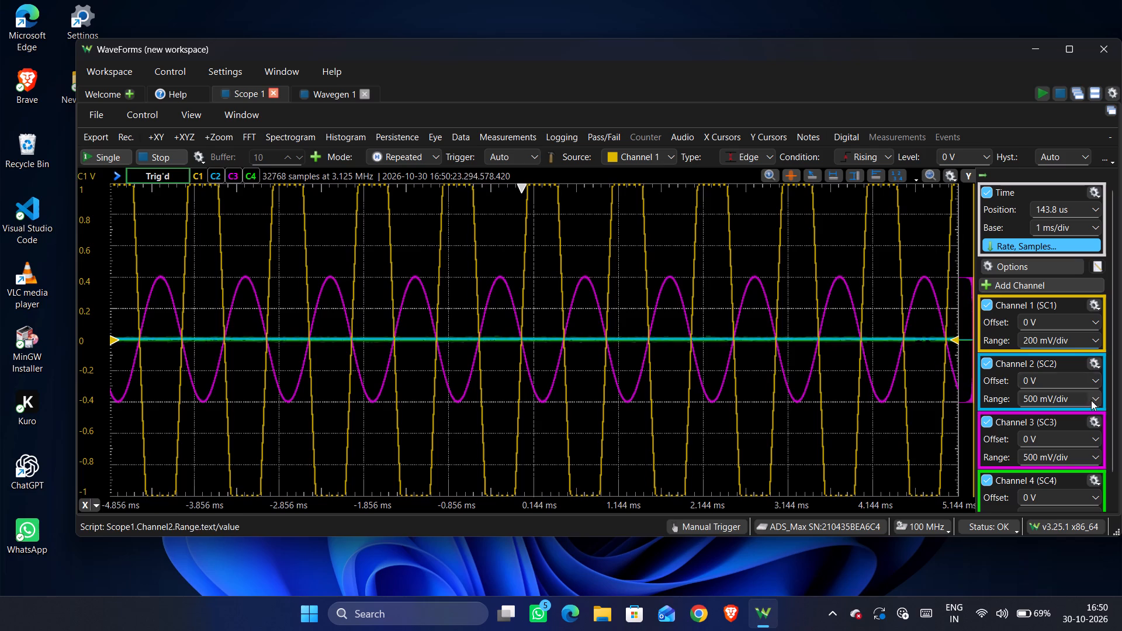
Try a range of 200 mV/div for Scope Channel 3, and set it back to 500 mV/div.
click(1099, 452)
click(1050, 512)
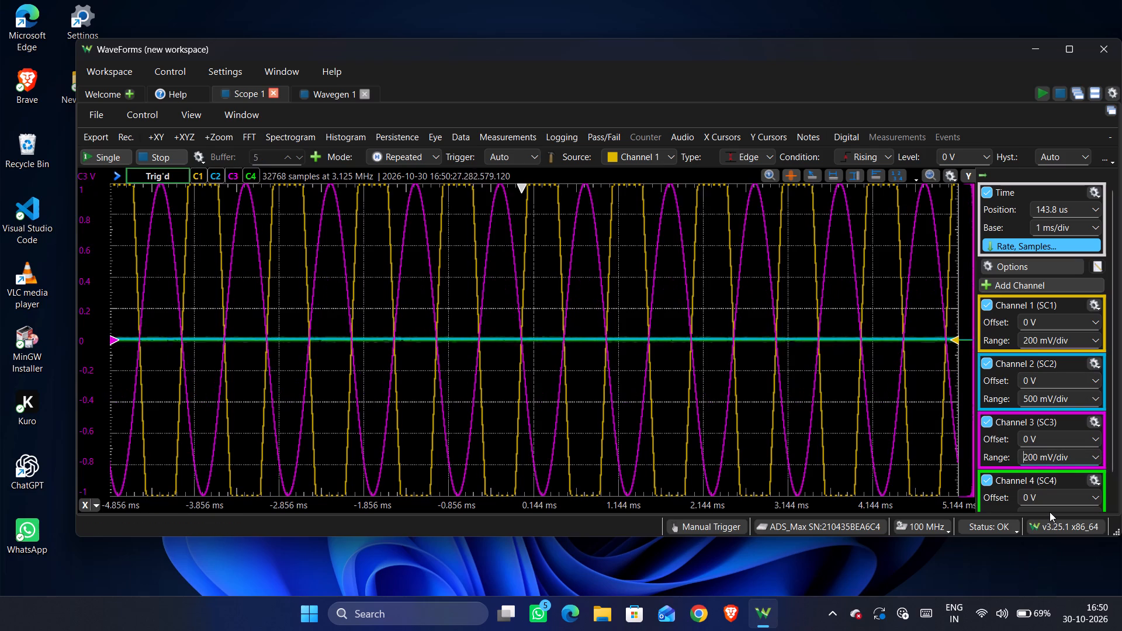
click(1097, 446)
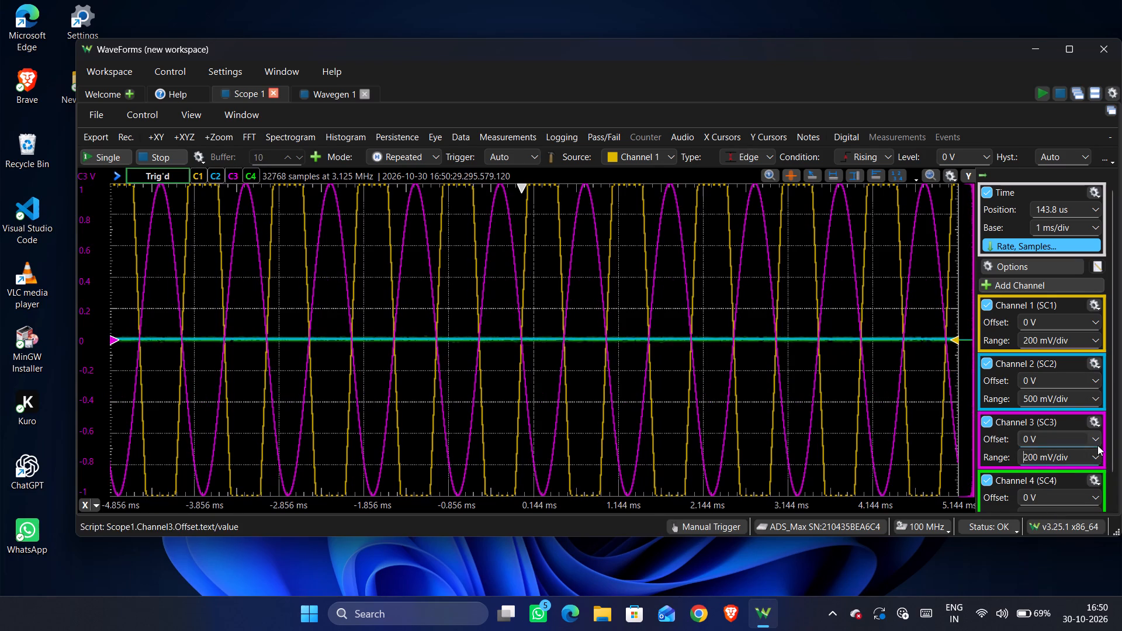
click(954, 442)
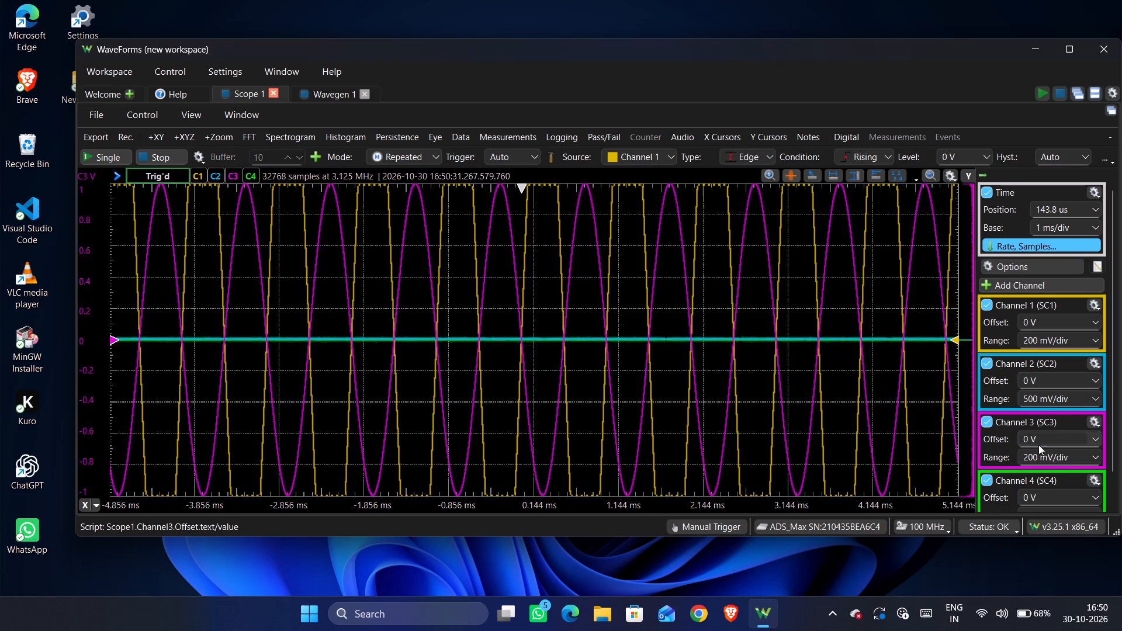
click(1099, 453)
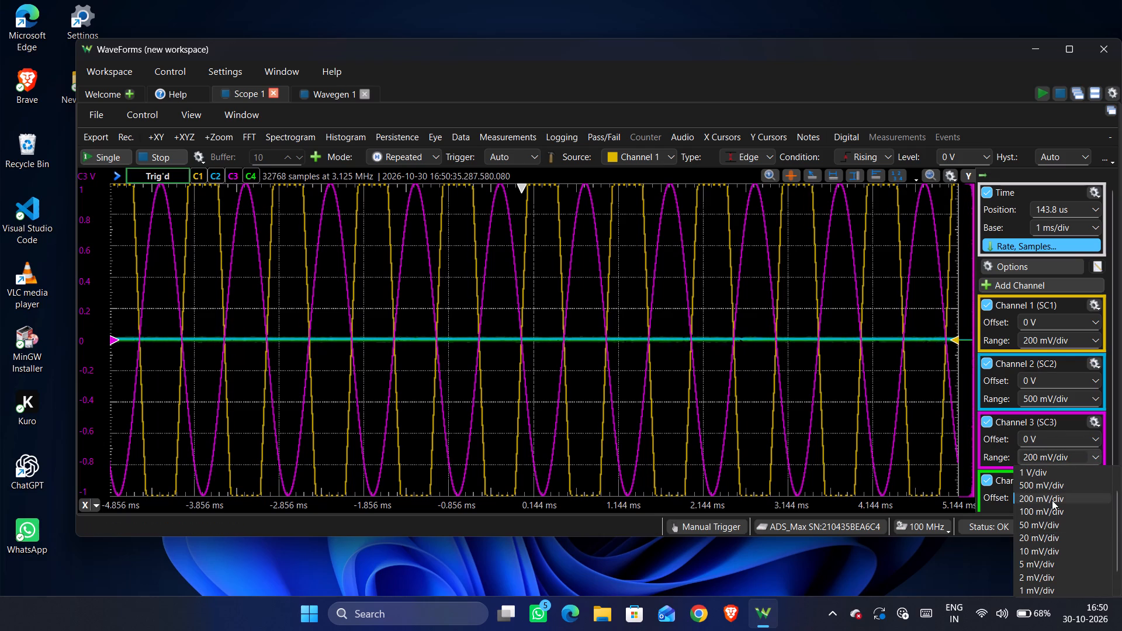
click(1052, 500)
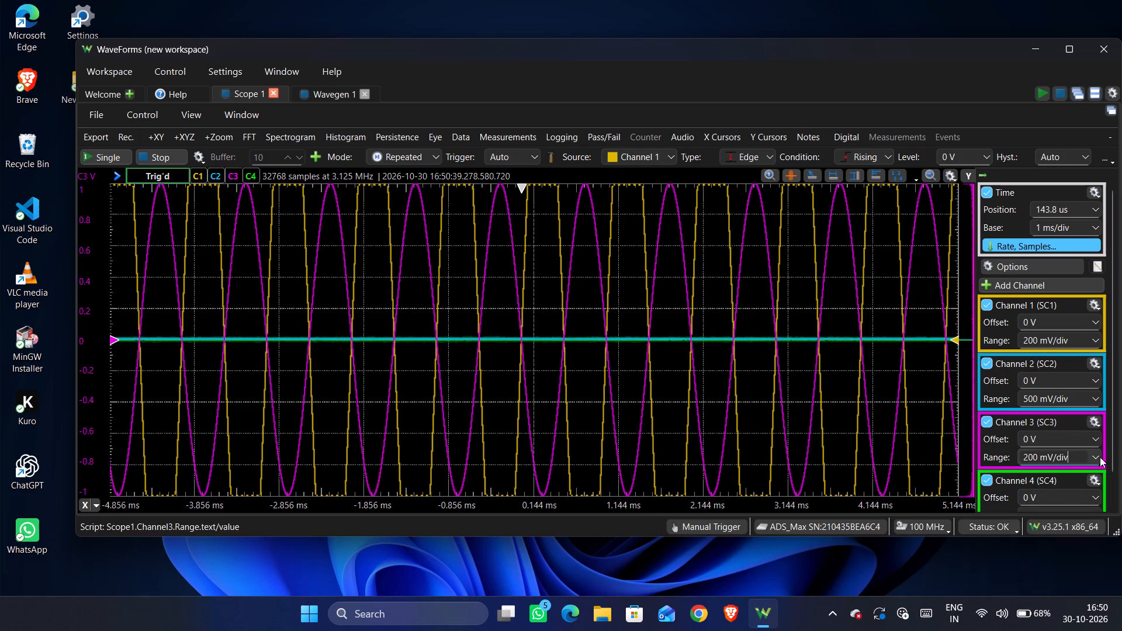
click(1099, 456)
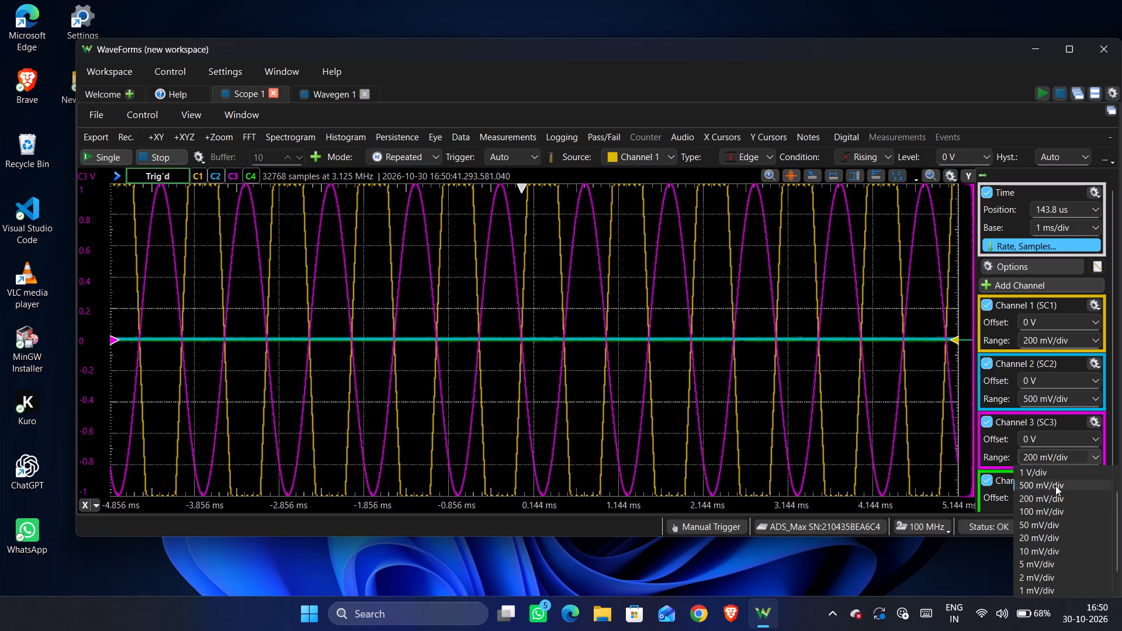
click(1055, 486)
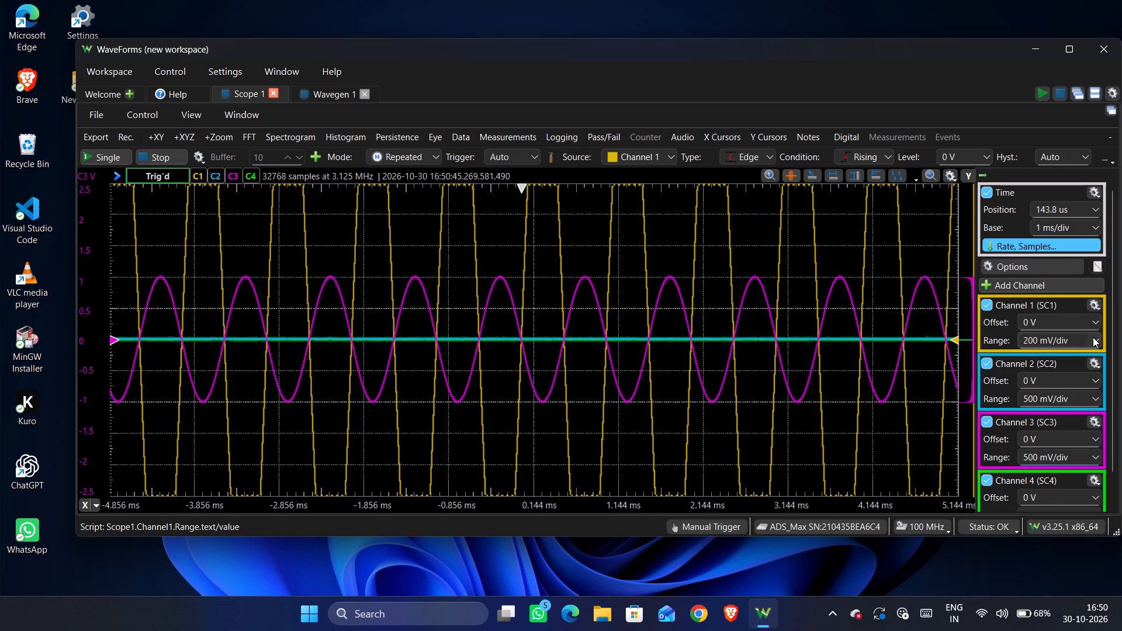
Set the range of Scope Channel 1 to 500 mV/div.
click(1093, 337)
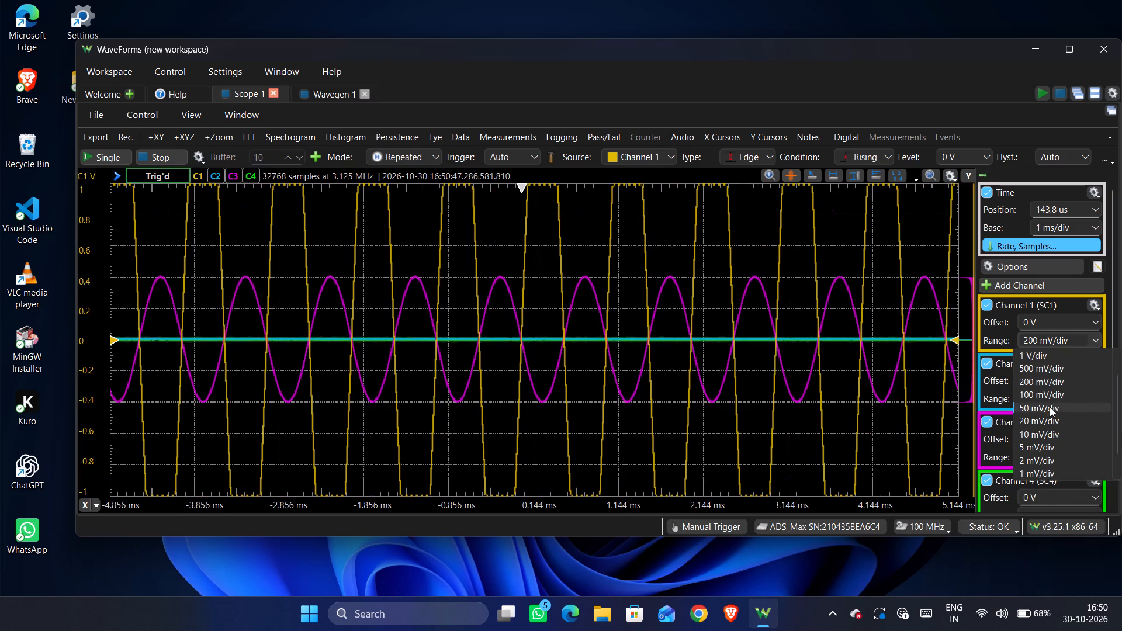
click(1059, 364)
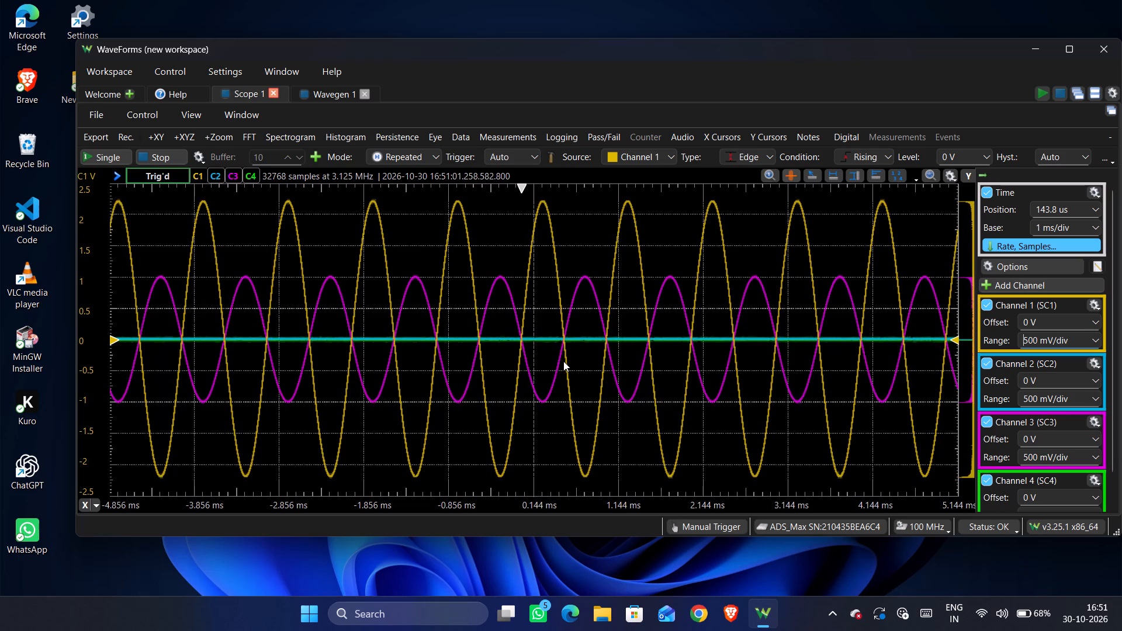
Capture a screenshot of the Scope 1 waveforms.
key(super+Print)
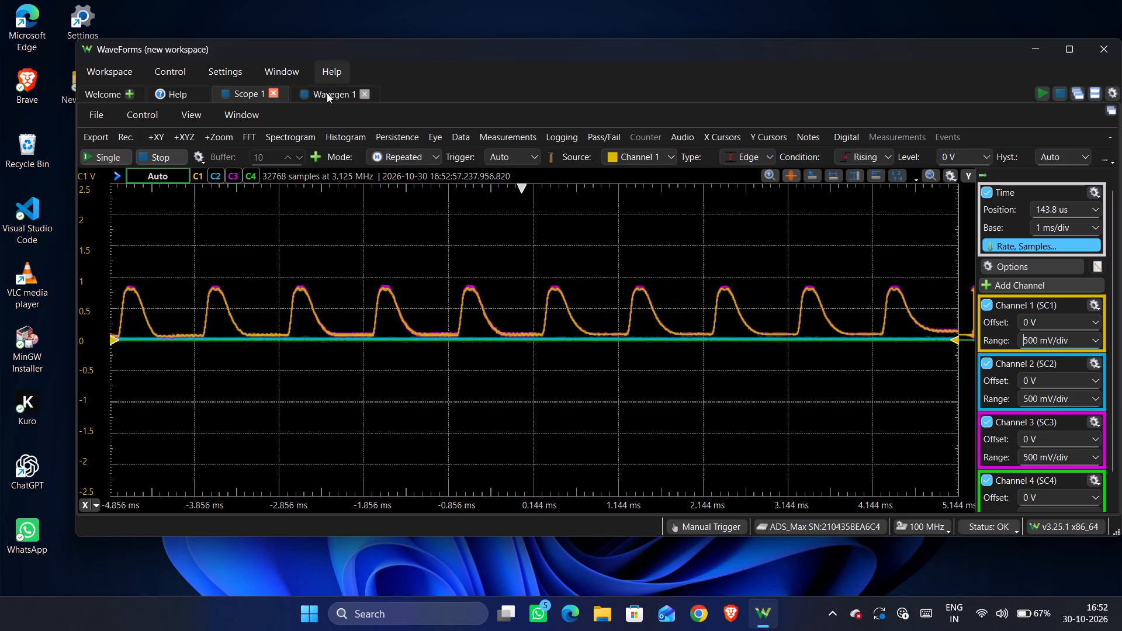
Stop the Scope 1 acquisition and the Wavegen 1 output.
click(225, 92)
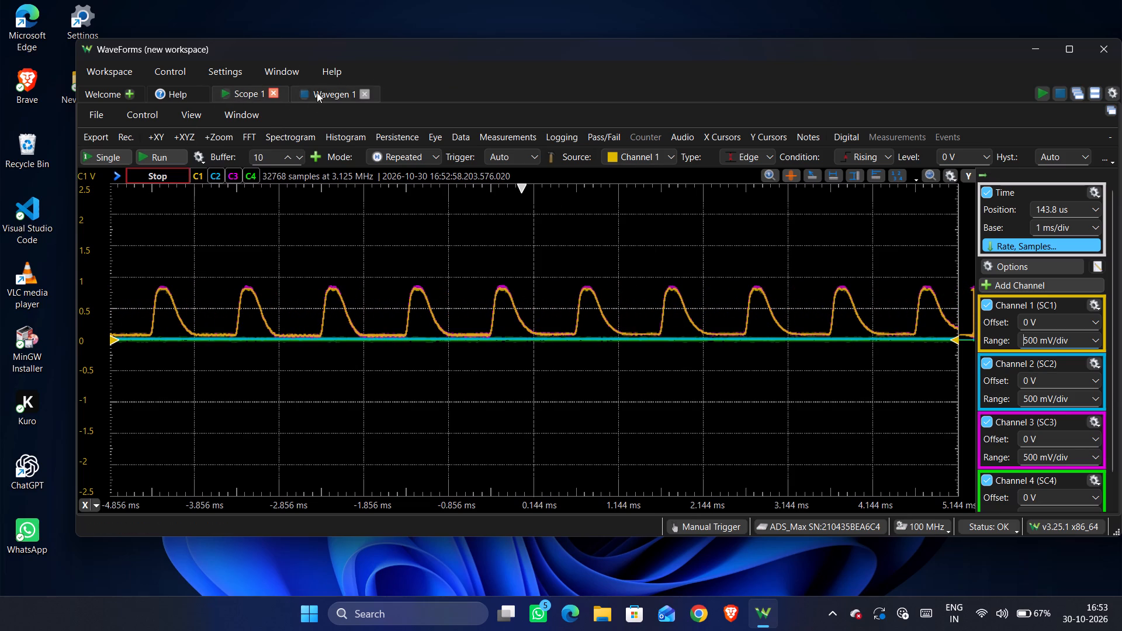
click(313, 85)
click(310, 89)
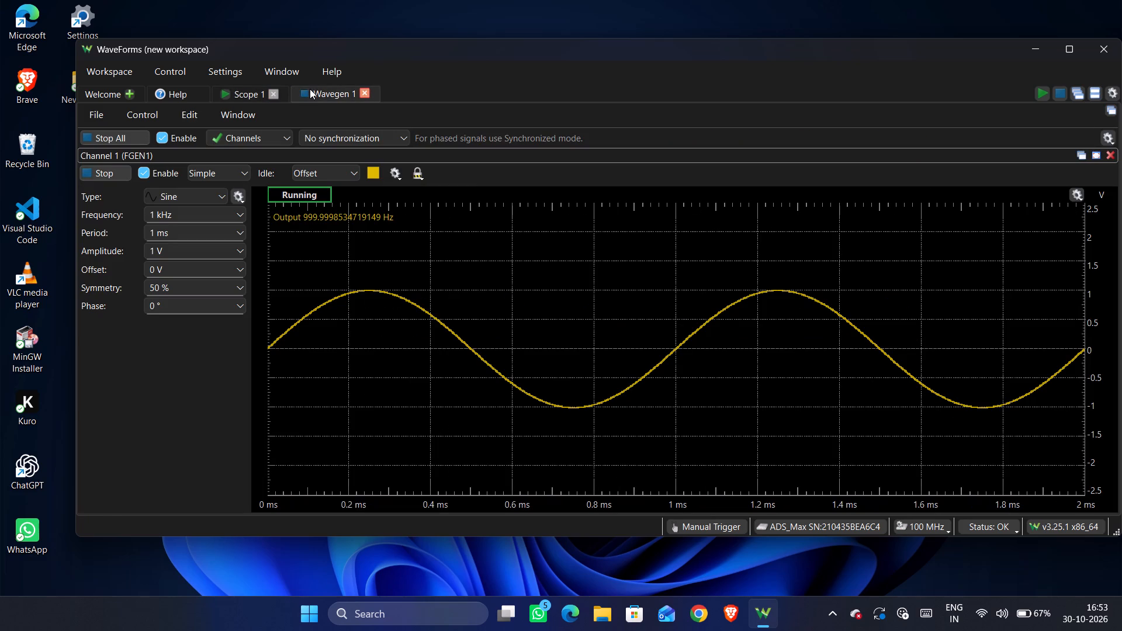
Set the Wavegen 1 frequency to 2 kHz and its offset to -20 mV.
scroll(176, 234, down, 2)
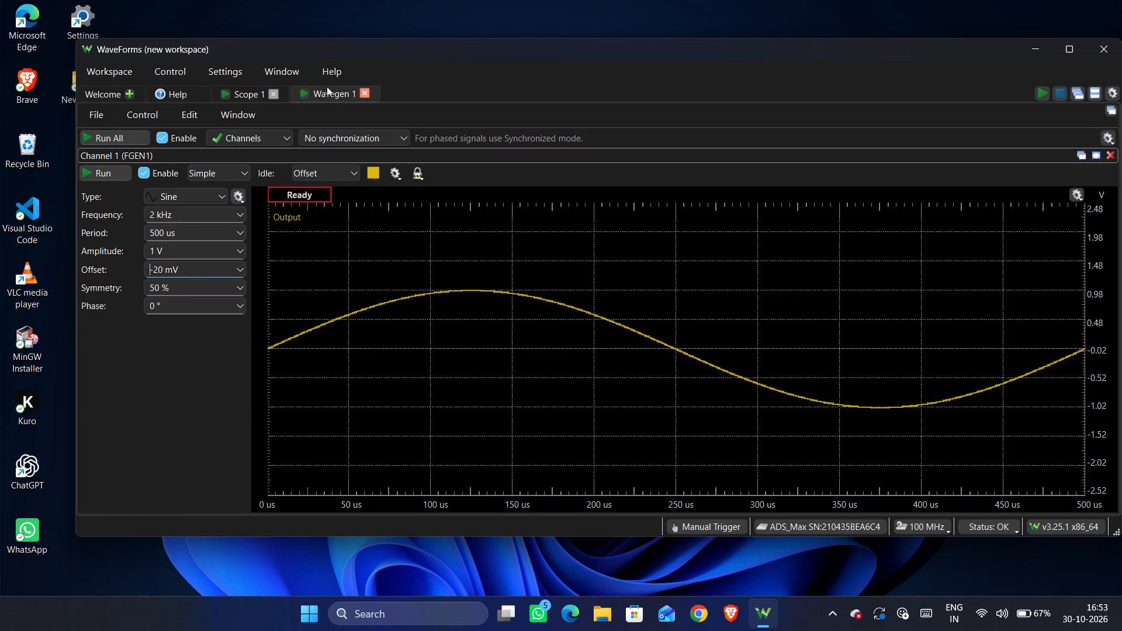
Run the Wavegen 1 output and the Scope 1 acquisition again.
click(299, 91)
click(226, 89)
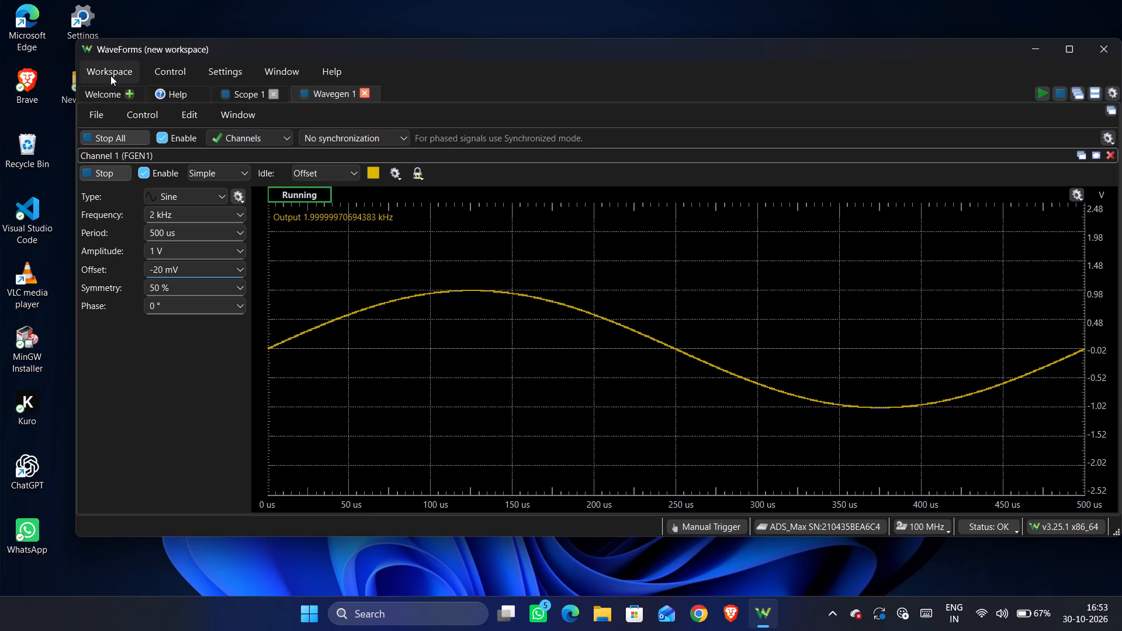
Bring up the Wavegen instrument again from the Welcome page.
click(117, 98)
click(131, 152)
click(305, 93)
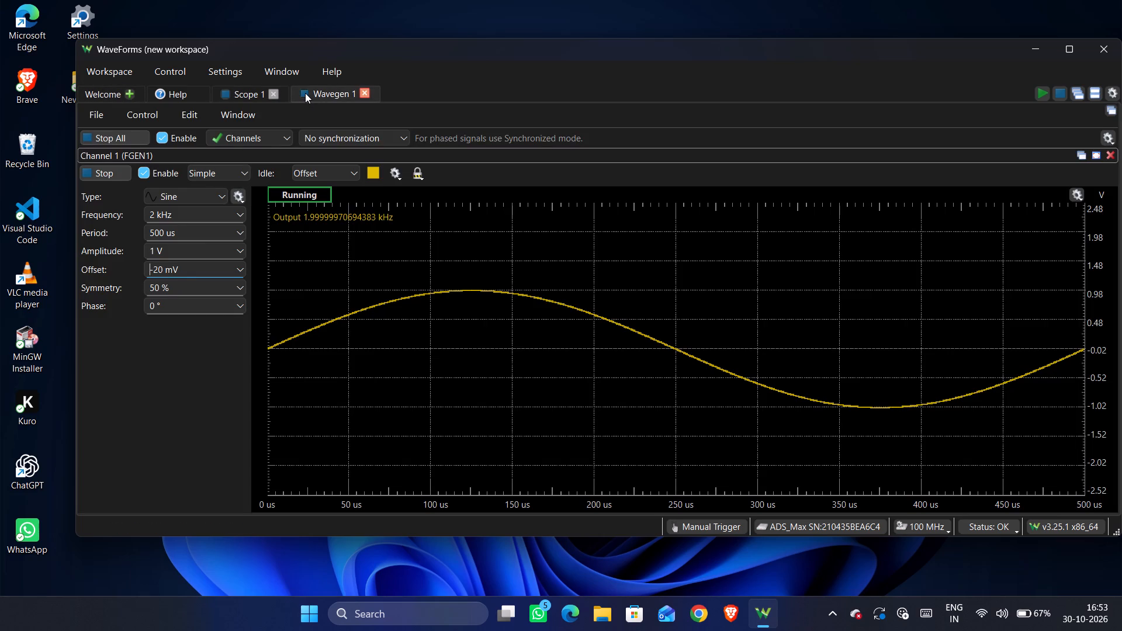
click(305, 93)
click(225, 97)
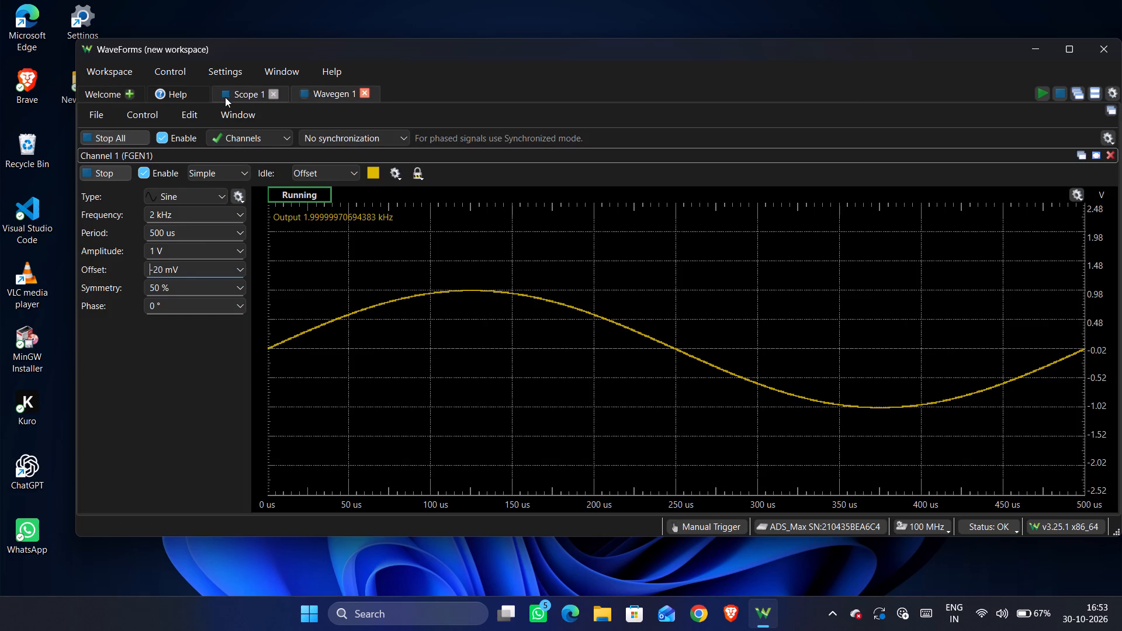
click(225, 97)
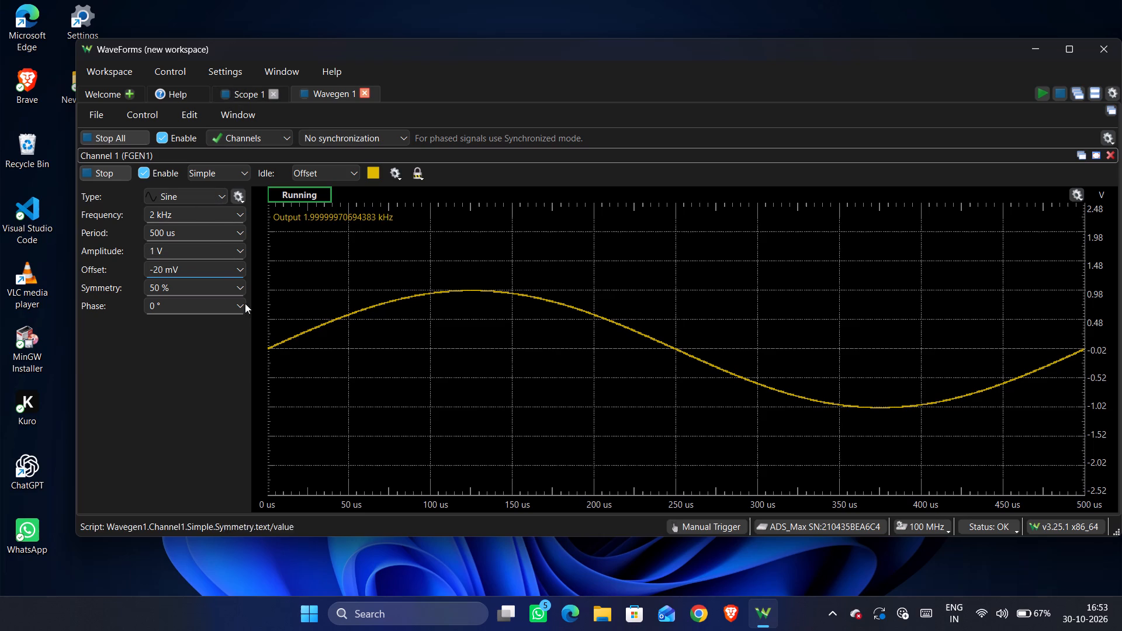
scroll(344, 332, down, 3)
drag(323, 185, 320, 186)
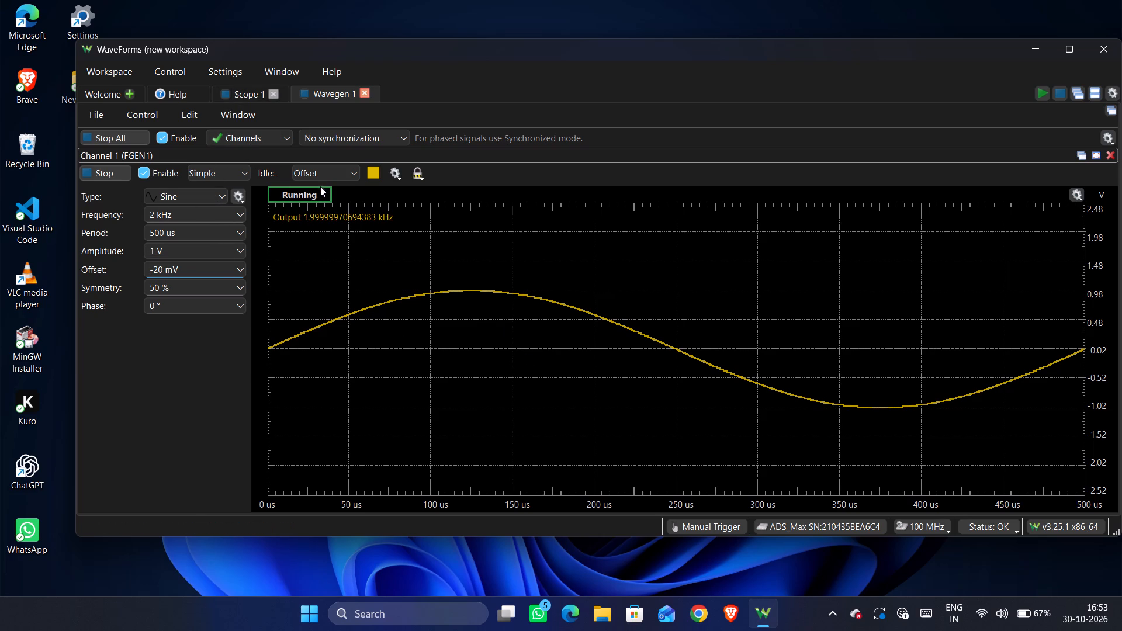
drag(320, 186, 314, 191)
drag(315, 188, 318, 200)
Close the Wavegen 1 and Scope 1 instruments.
click(368, 92)
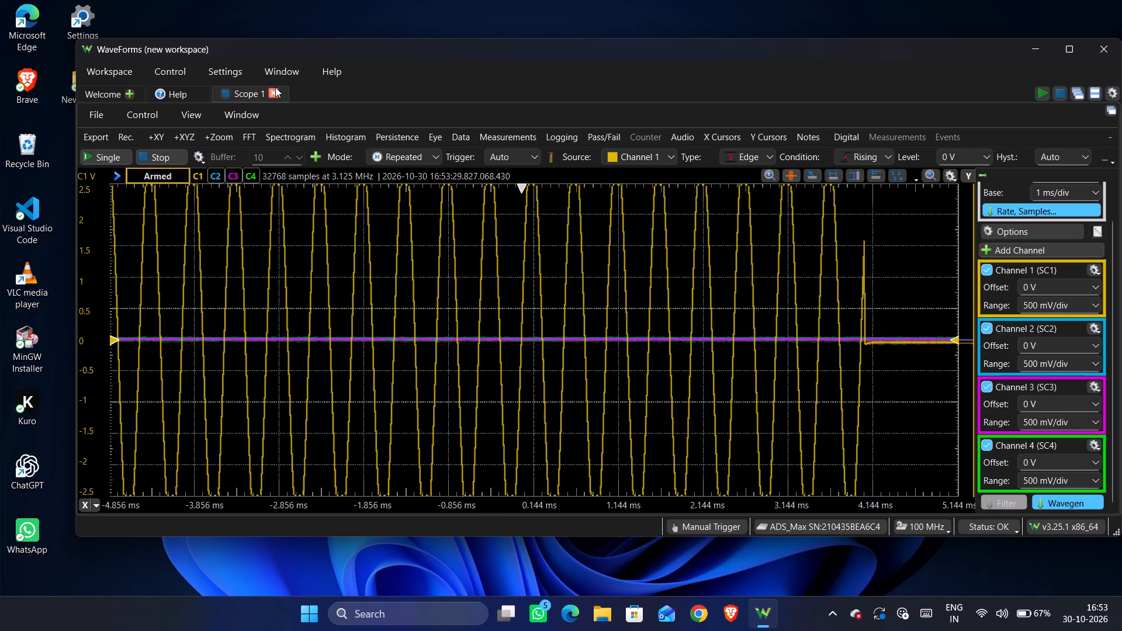
click(275, 87)
click(272, 94)
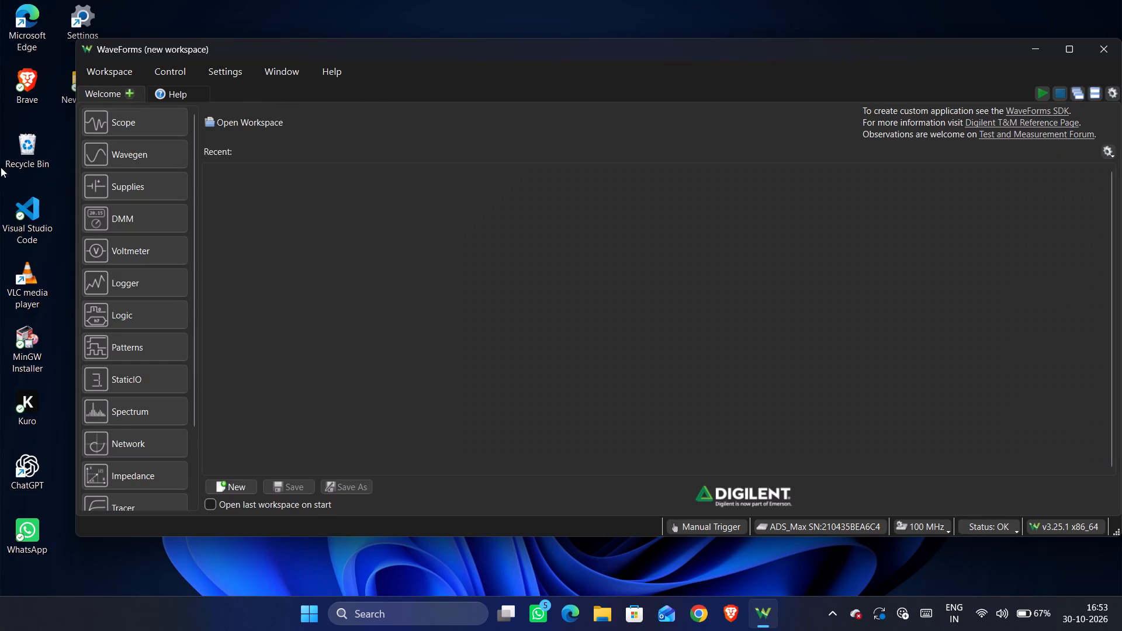
Open a Wavegen instrument again and run its output.
click(147, 155)
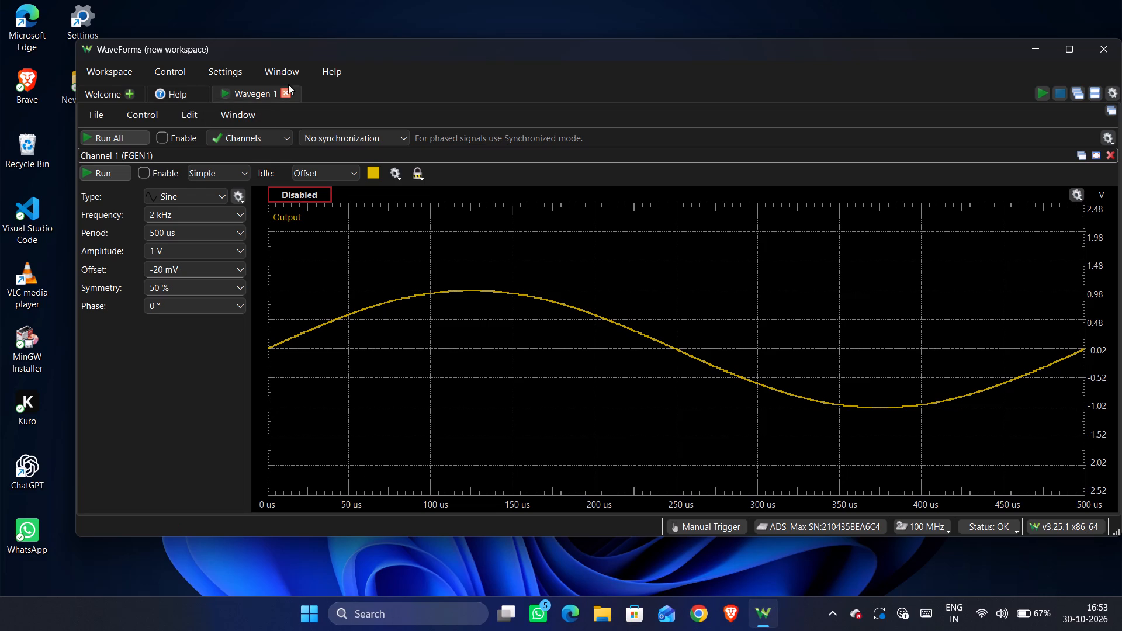
click(228, 88)
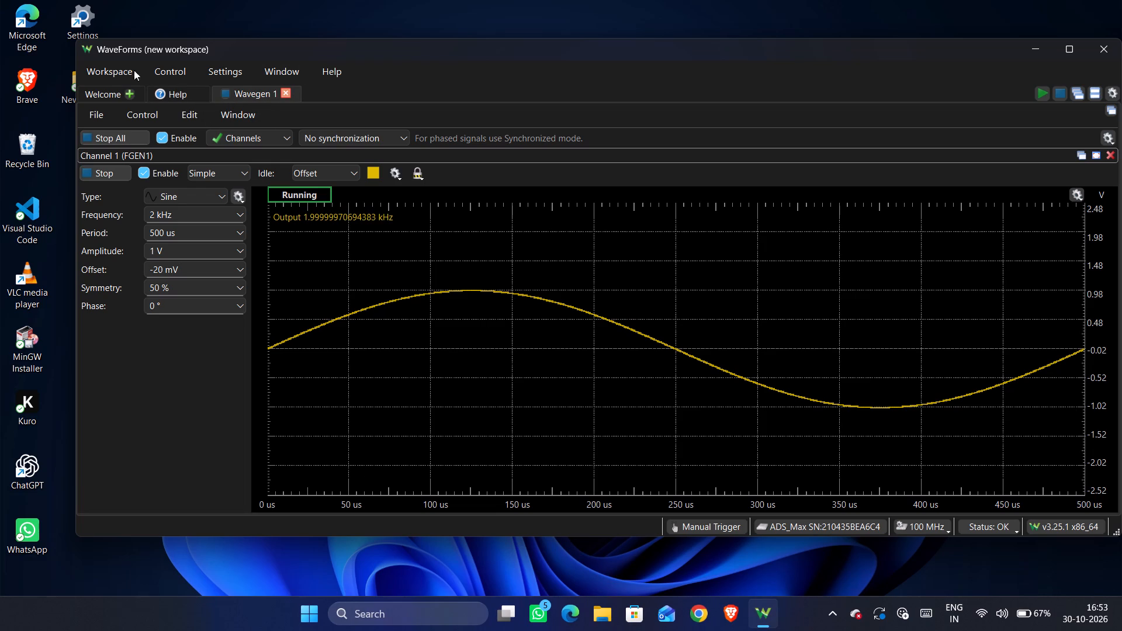
Add a Scope instrument alongside Wavegen 1 and run its acquisition.
click(124, 93)
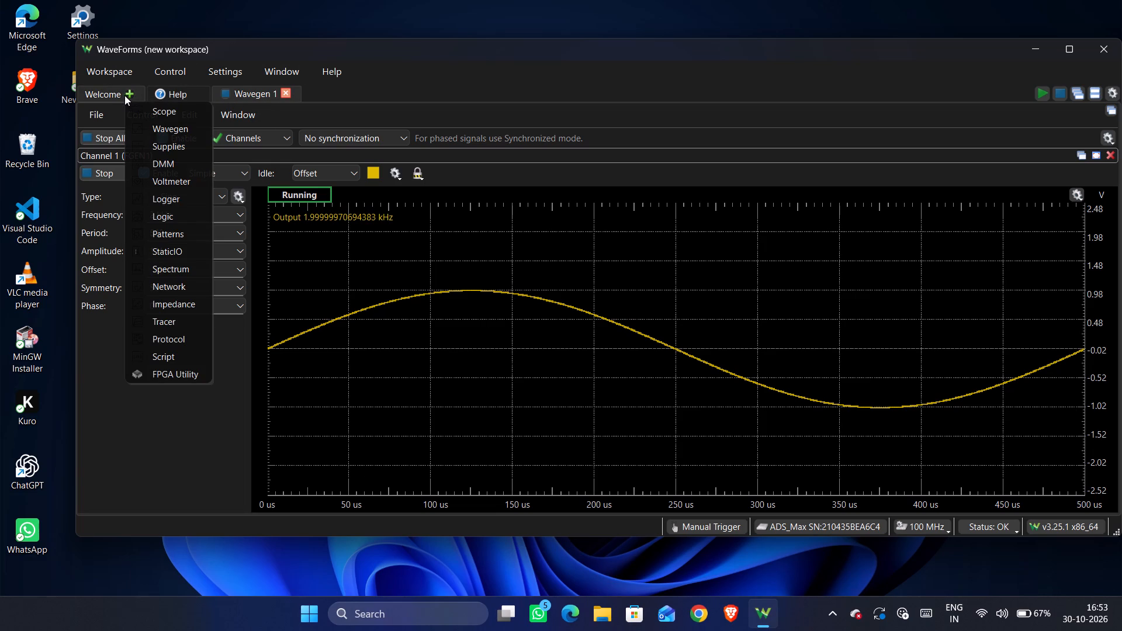
click(168, 107)
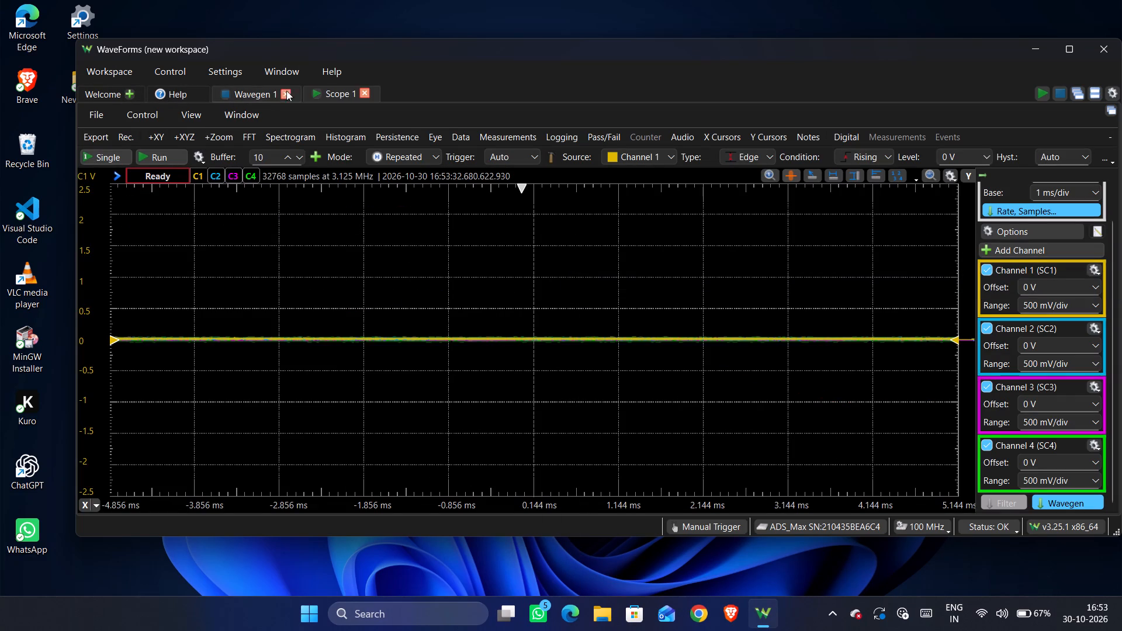
click(316, 96)
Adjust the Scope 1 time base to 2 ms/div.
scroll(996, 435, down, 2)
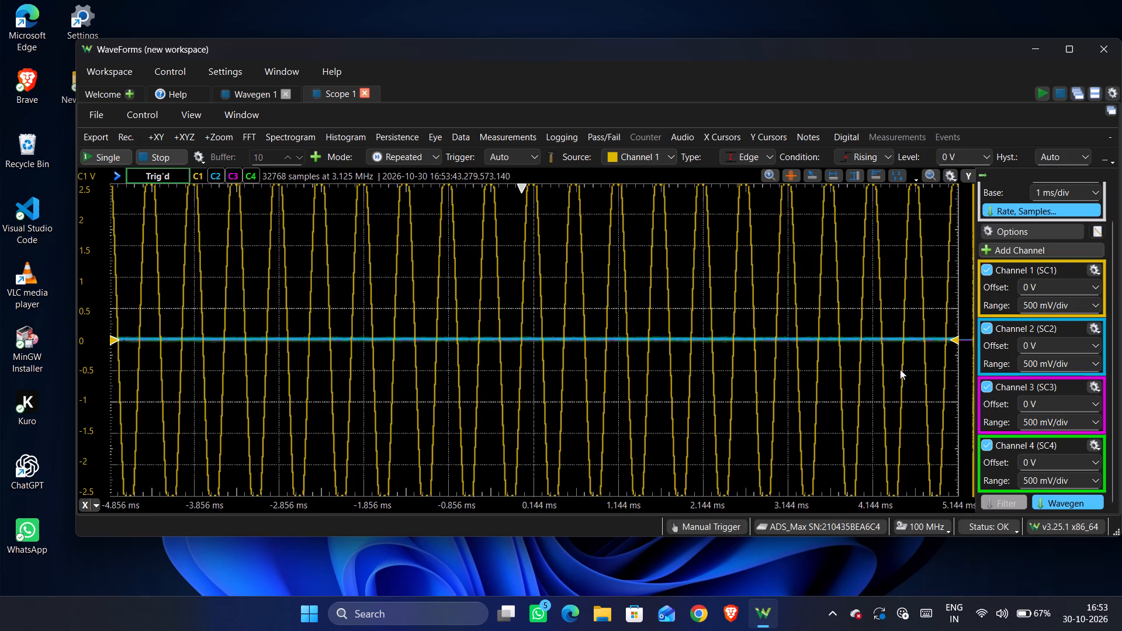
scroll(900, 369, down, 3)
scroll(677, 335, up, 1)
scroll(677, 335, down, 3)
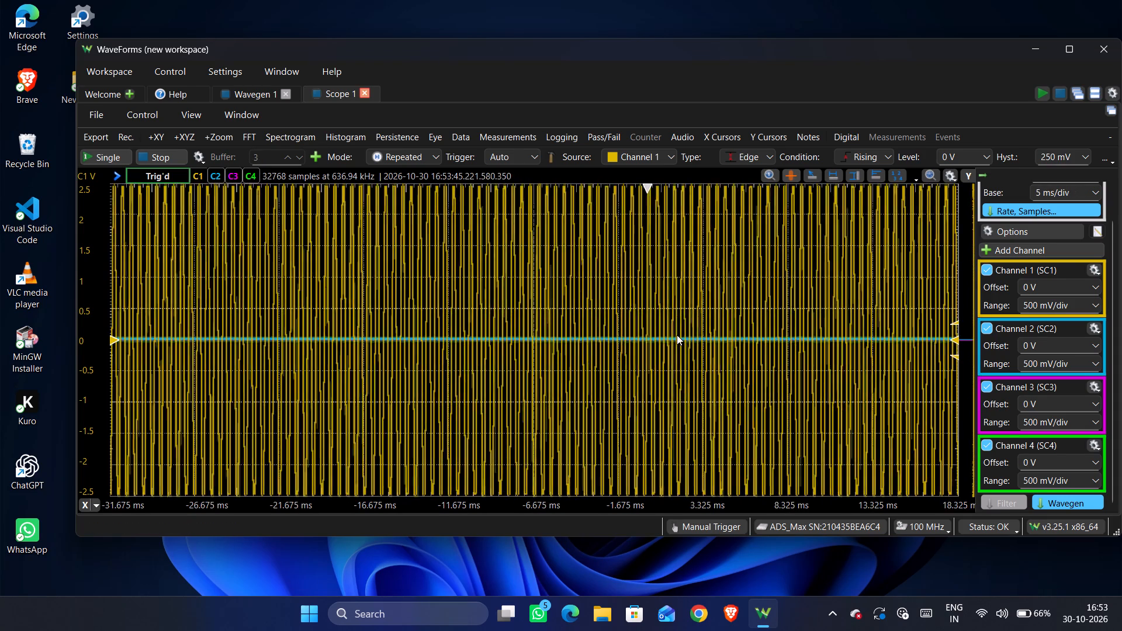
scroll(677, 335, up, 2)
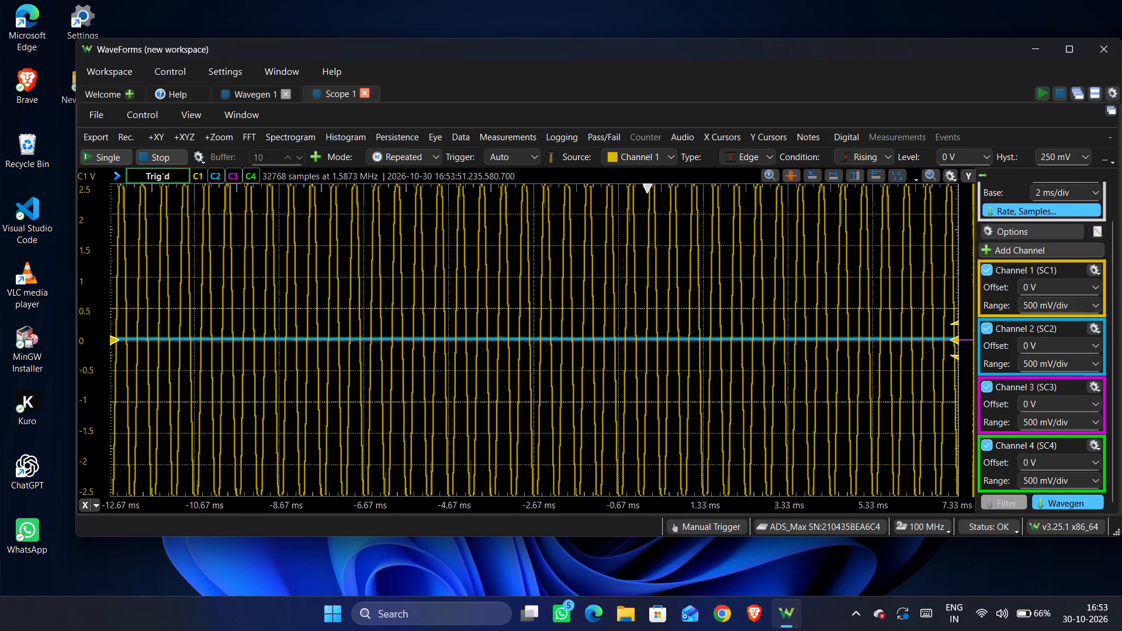
Set the Channel 1 range on Scope 1 to 1 V/div.
drag(1086, 304, 1092, 315)
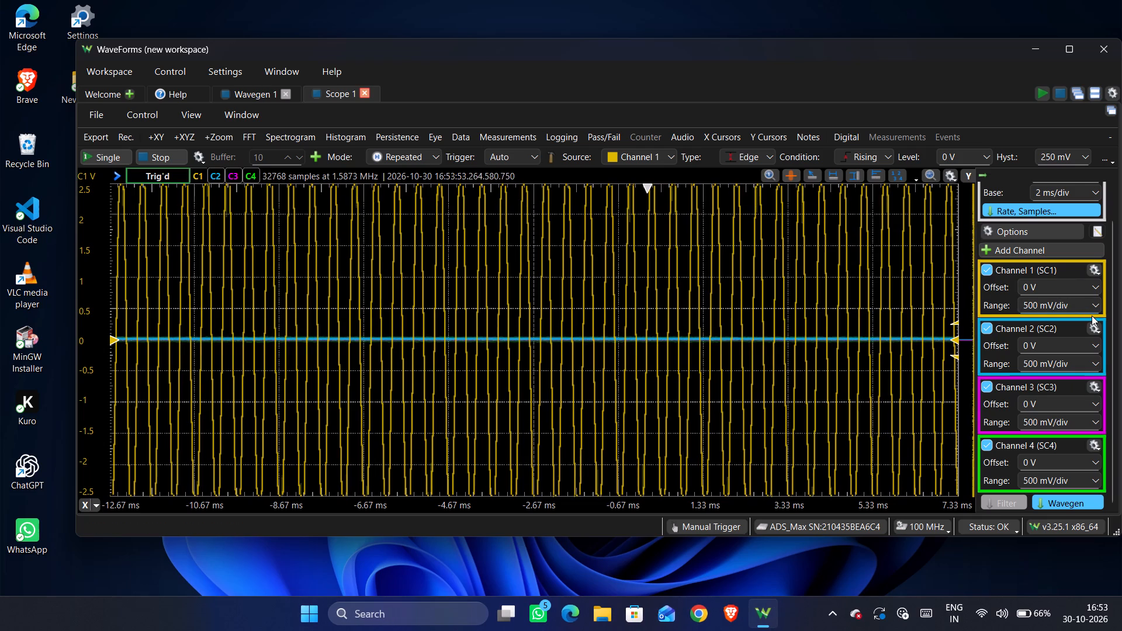
drag(1088, 281, 1099, 238)
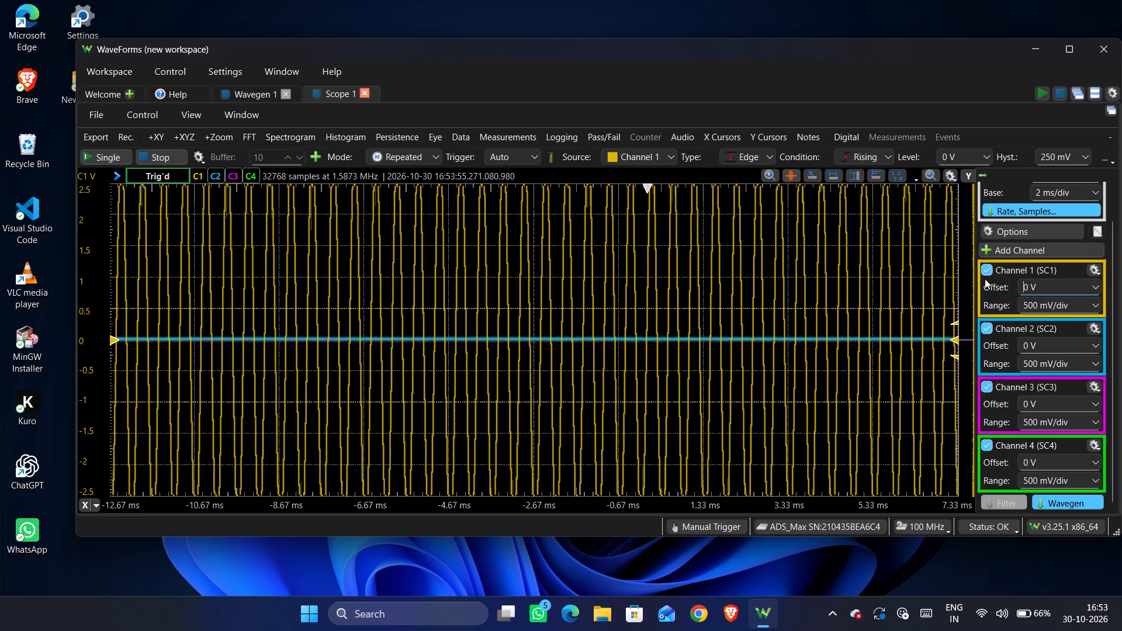
click(1089, 301)
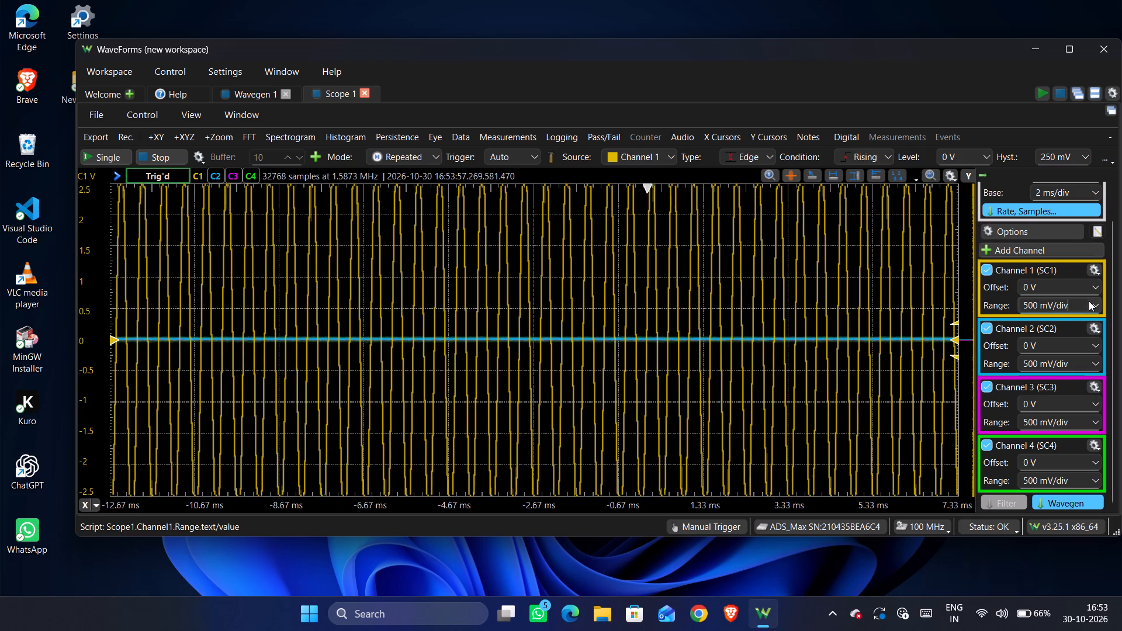
click(1089, 300)
click(1064, 300)
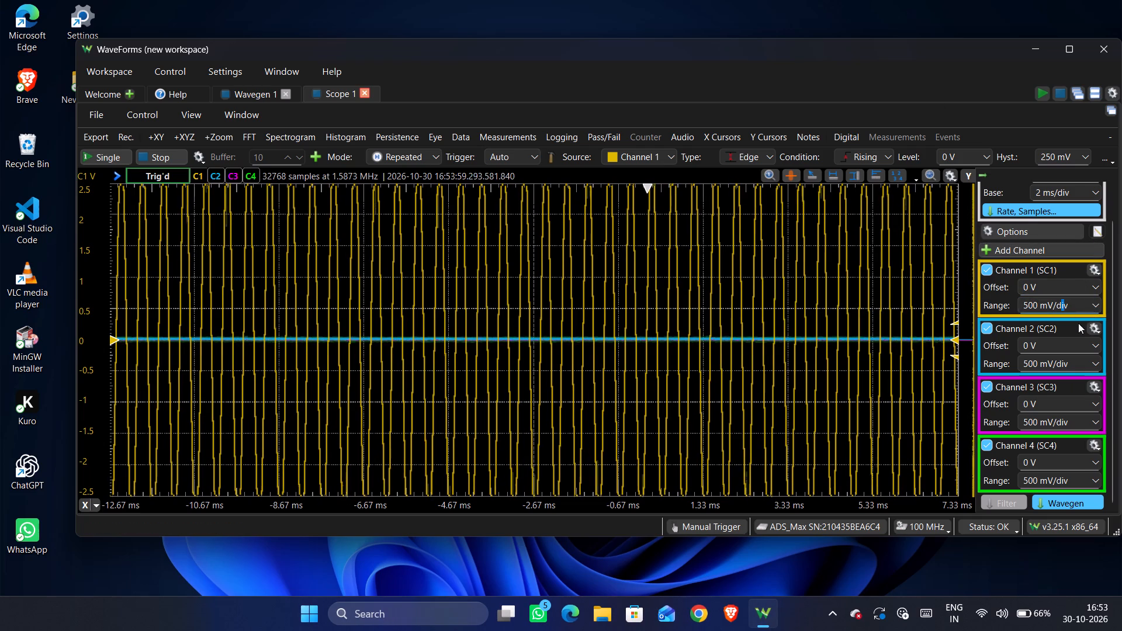
click(1089, 302)
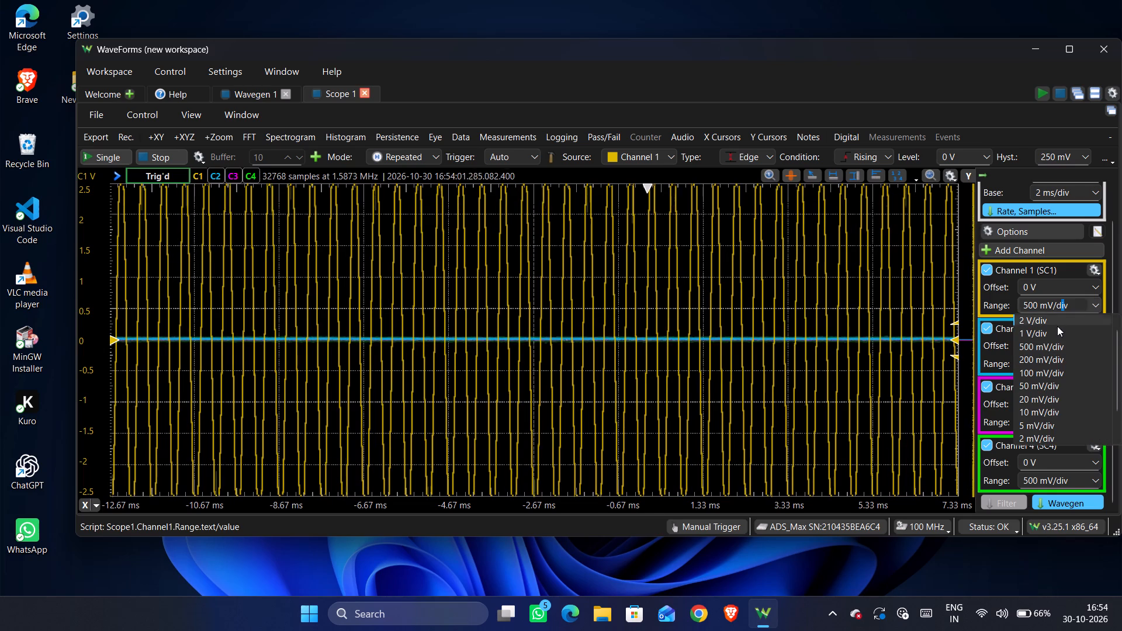
click(1051, 330)
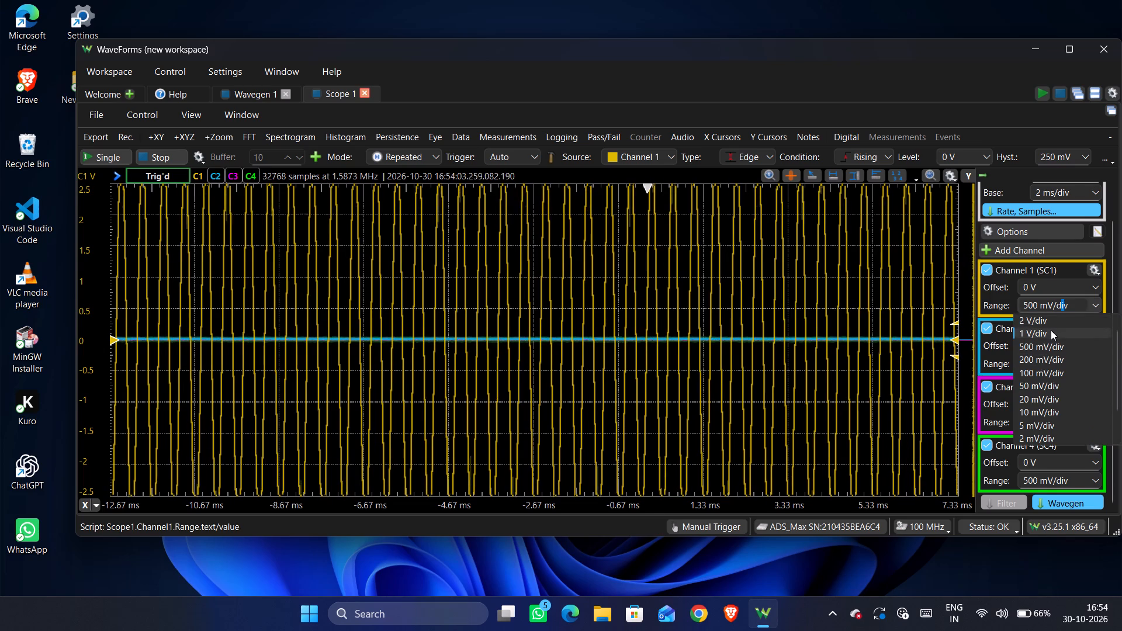
Shorten the Scope 1 time base to 500 us/div to spread out the sine wave's cycles.
scroll(508, 337, down, 1)
scroll(507, 335, up, 2)
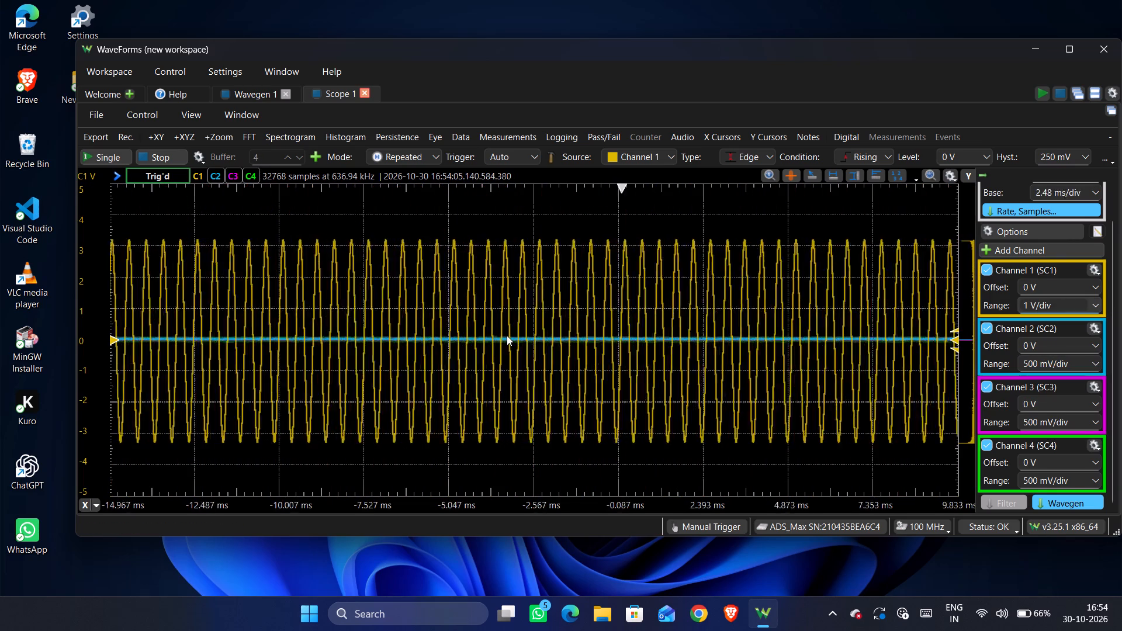
scroll(507, 335, up, 2)
scroll(506, 335, down, 1)
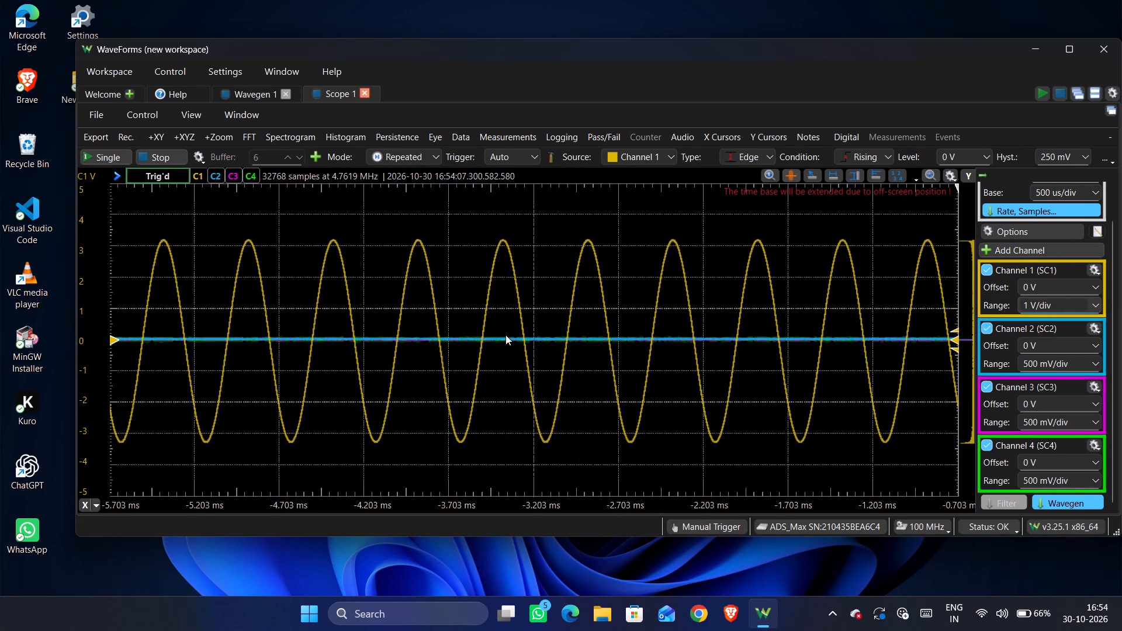
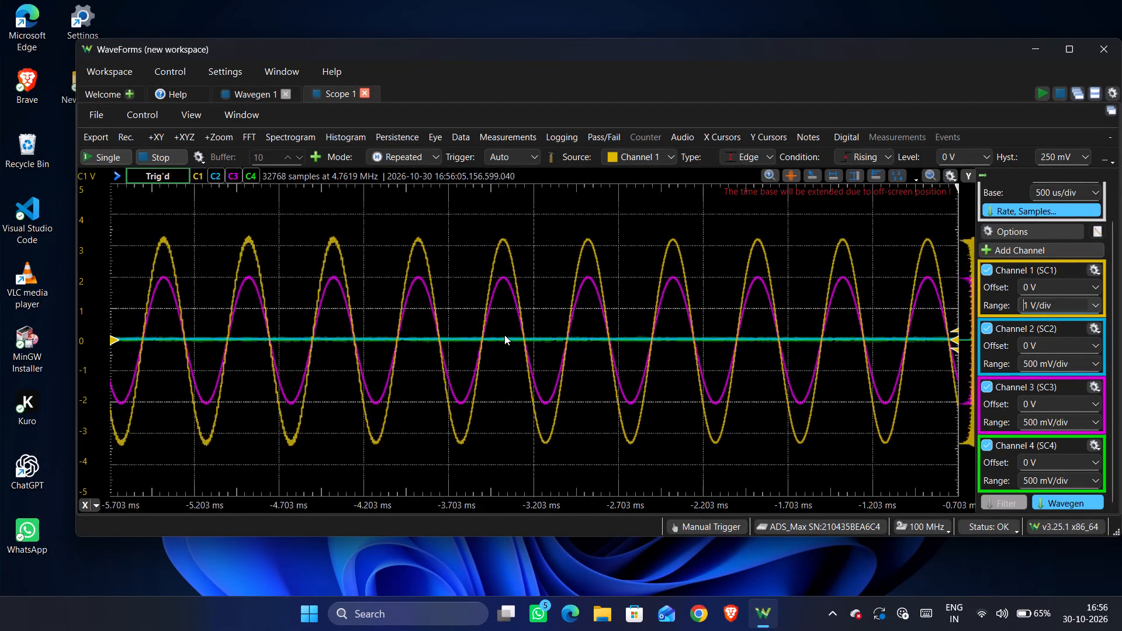
Capture a full-screen screenshot of the Scope 1 waveforms.
key(super+Print)
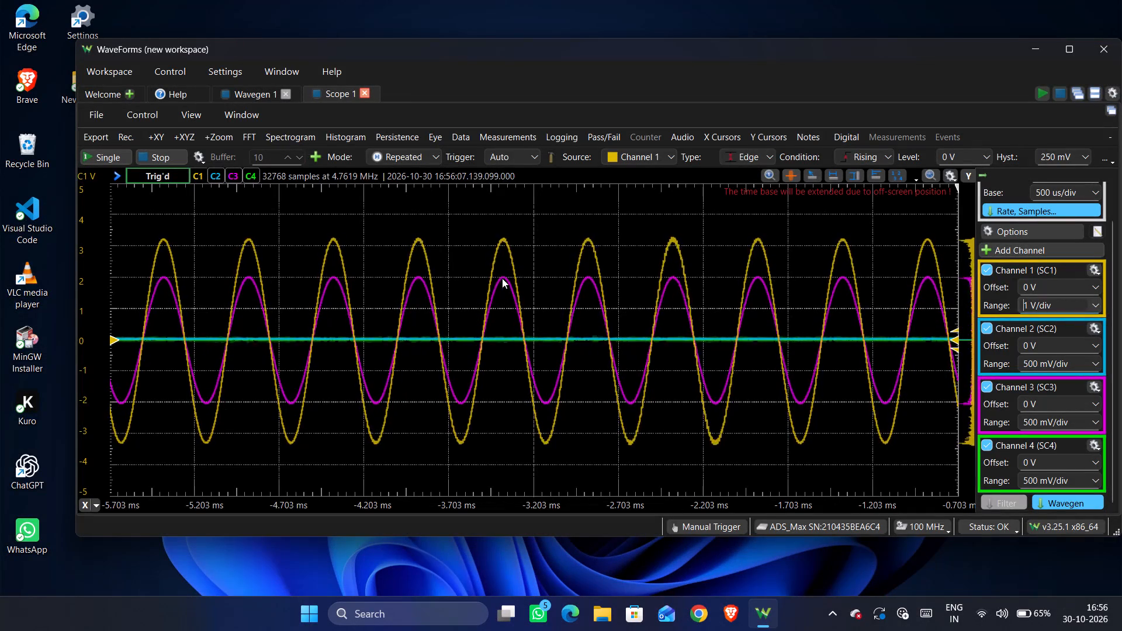
Minimize WaveForms, check the recent screenshots in File Explorer, and return to the Scope 1 window.
click(1035, 70)
click(1037, 53)
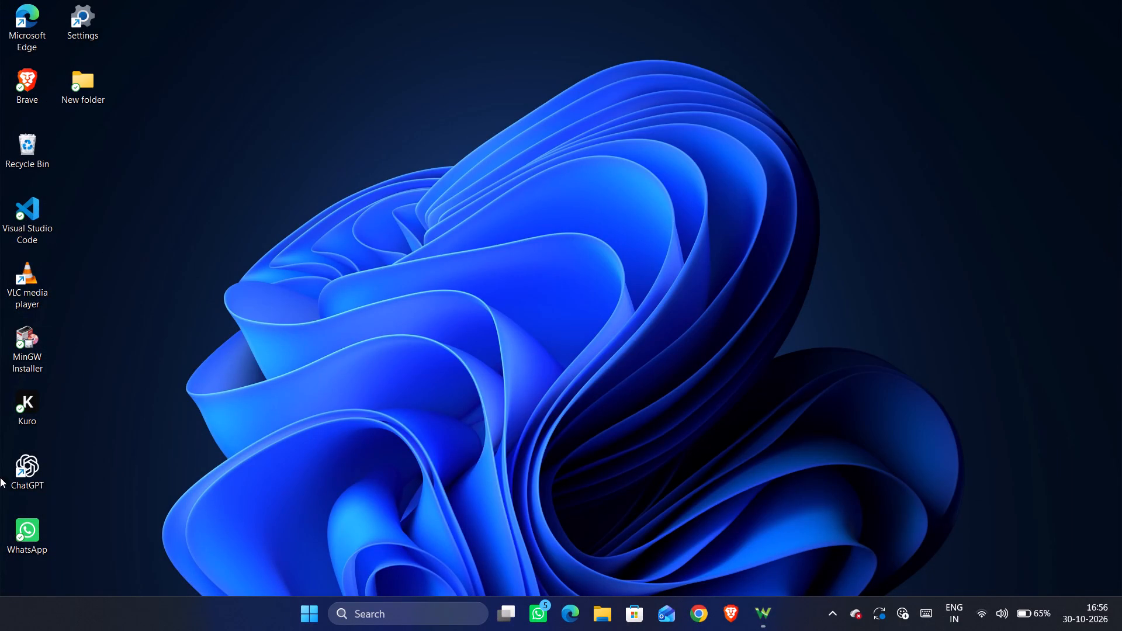
click(309, 629)
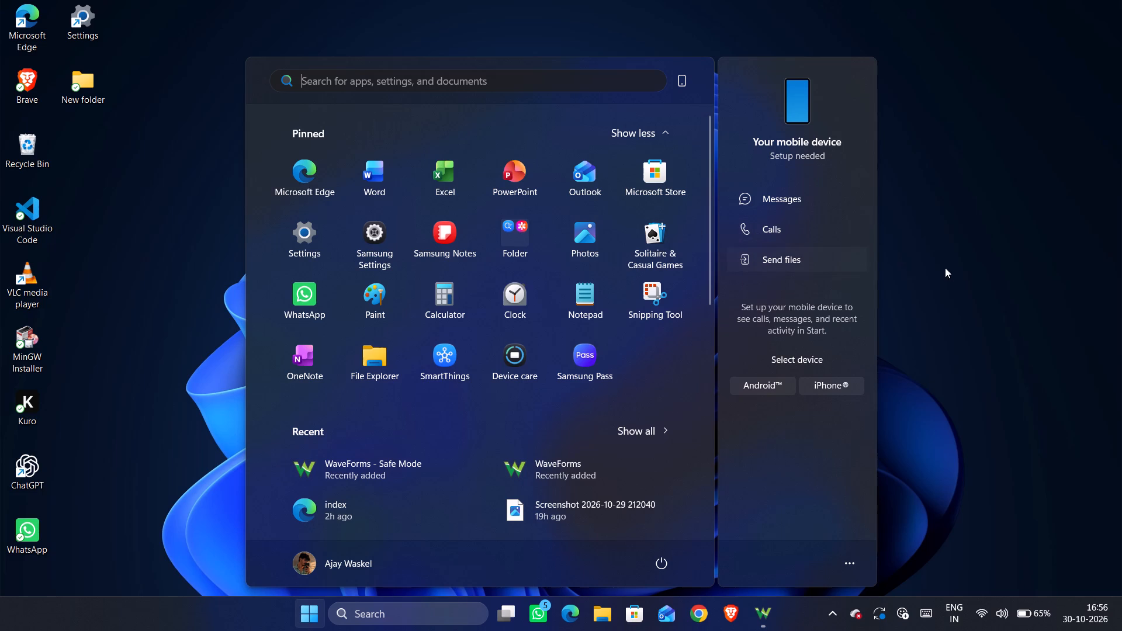
click(1000, 258)
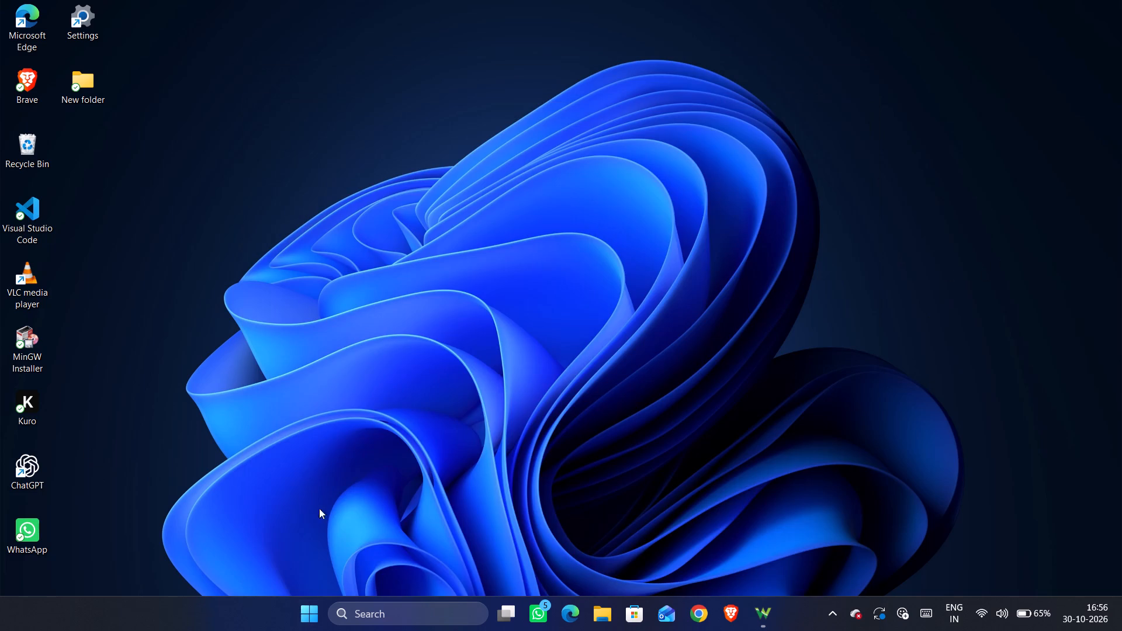
click(600, 604)
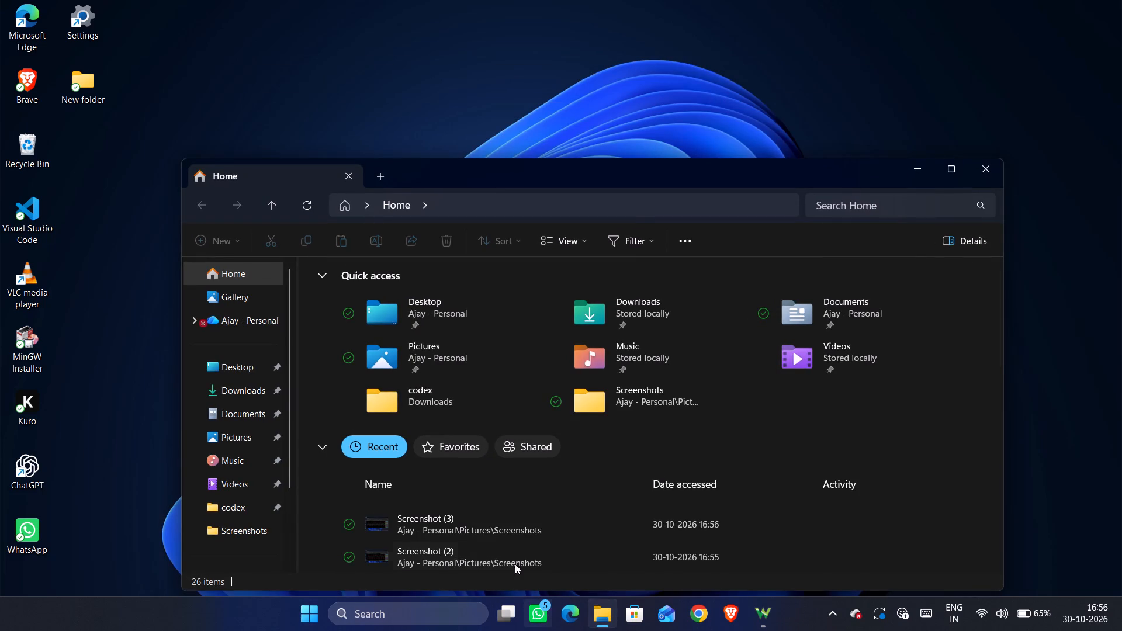
scroll(451, 520, down, 1)
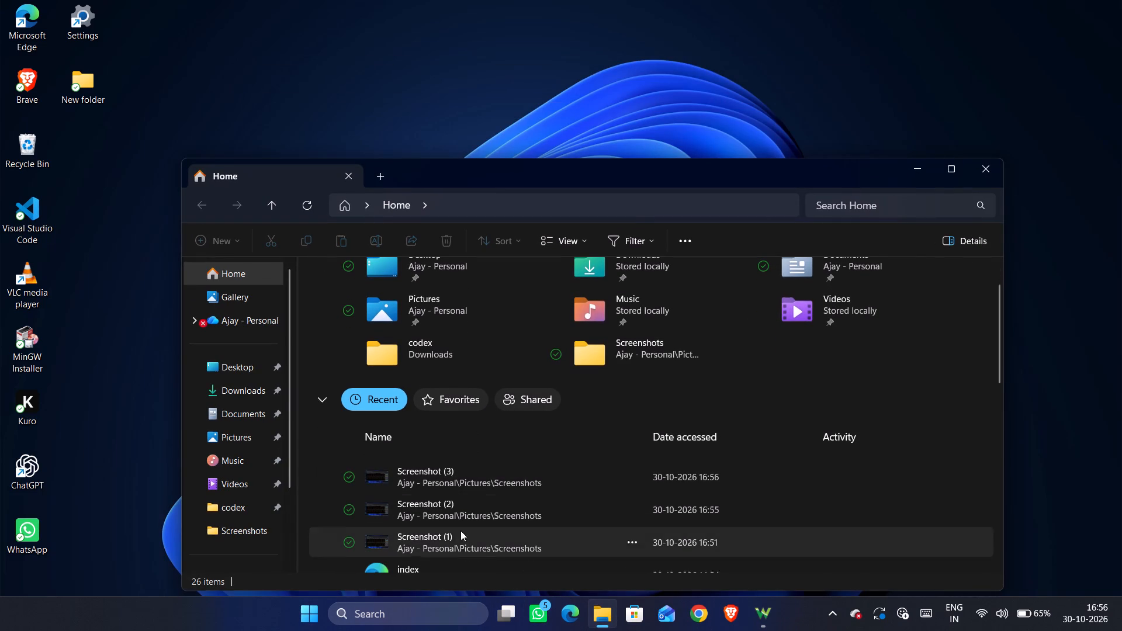
click(987, 171)
click(767, 614)
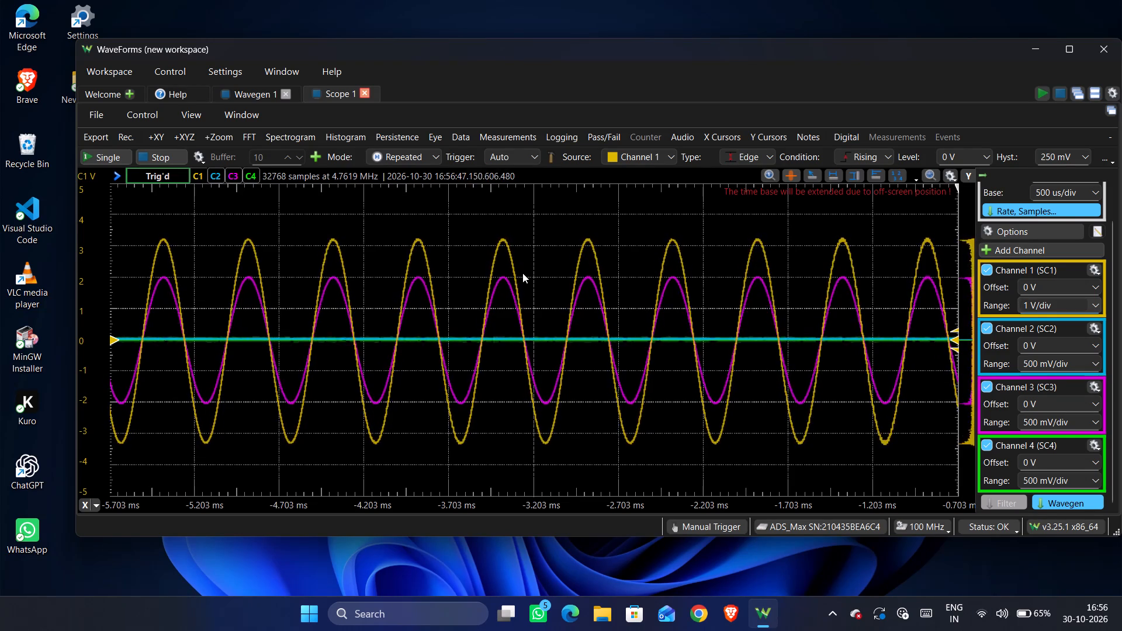
Close WaveForms without saving the current workspace.
click(1120, 44)
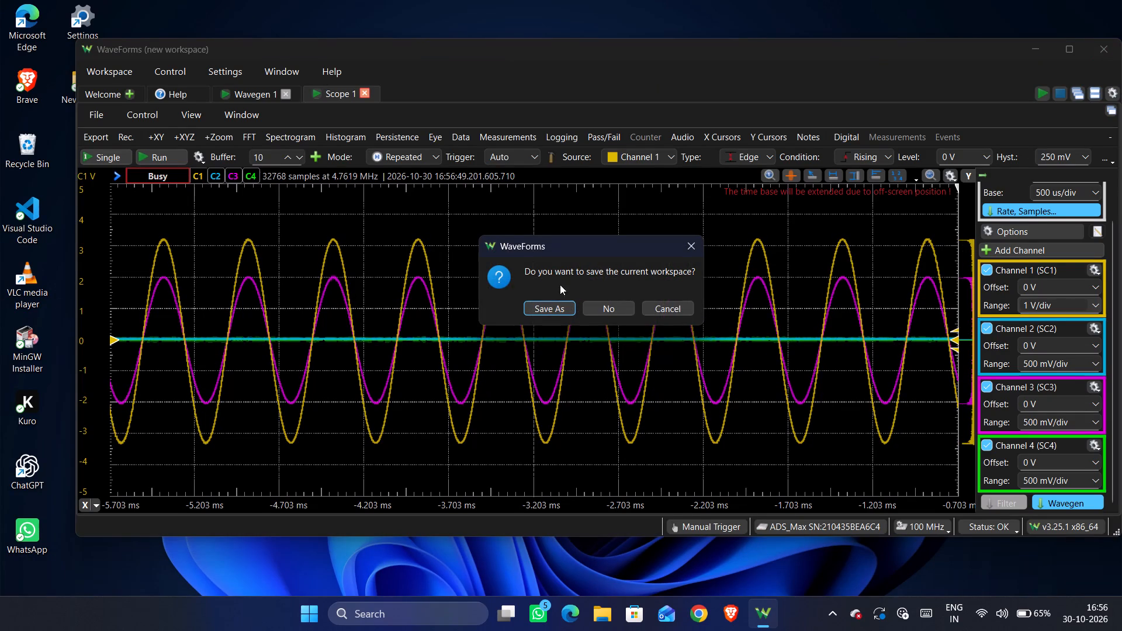
click(608, 301)
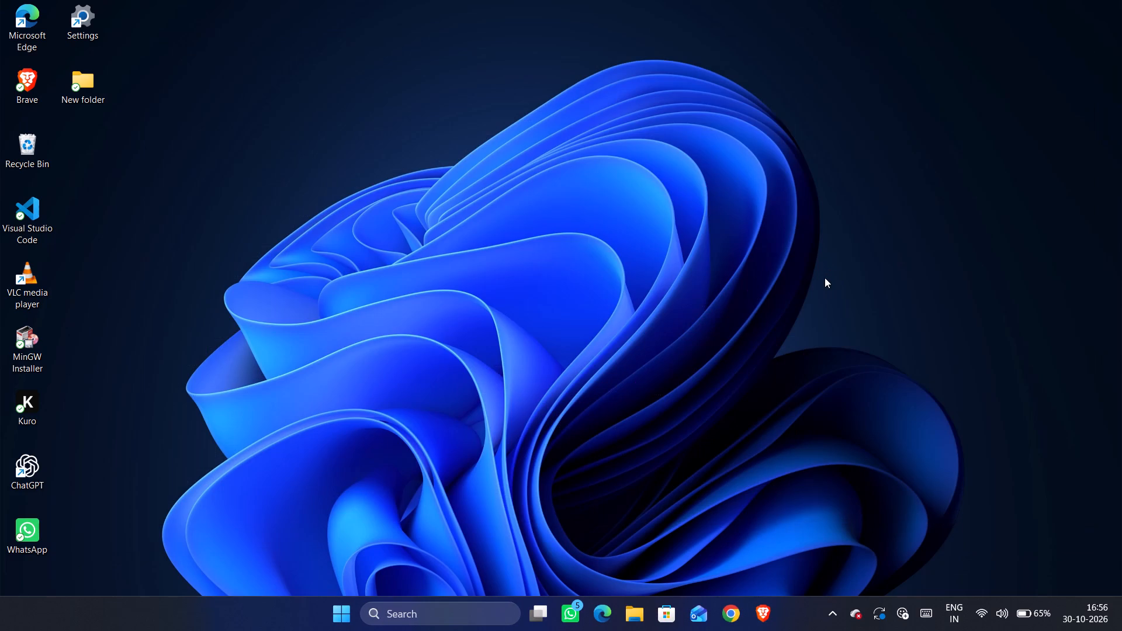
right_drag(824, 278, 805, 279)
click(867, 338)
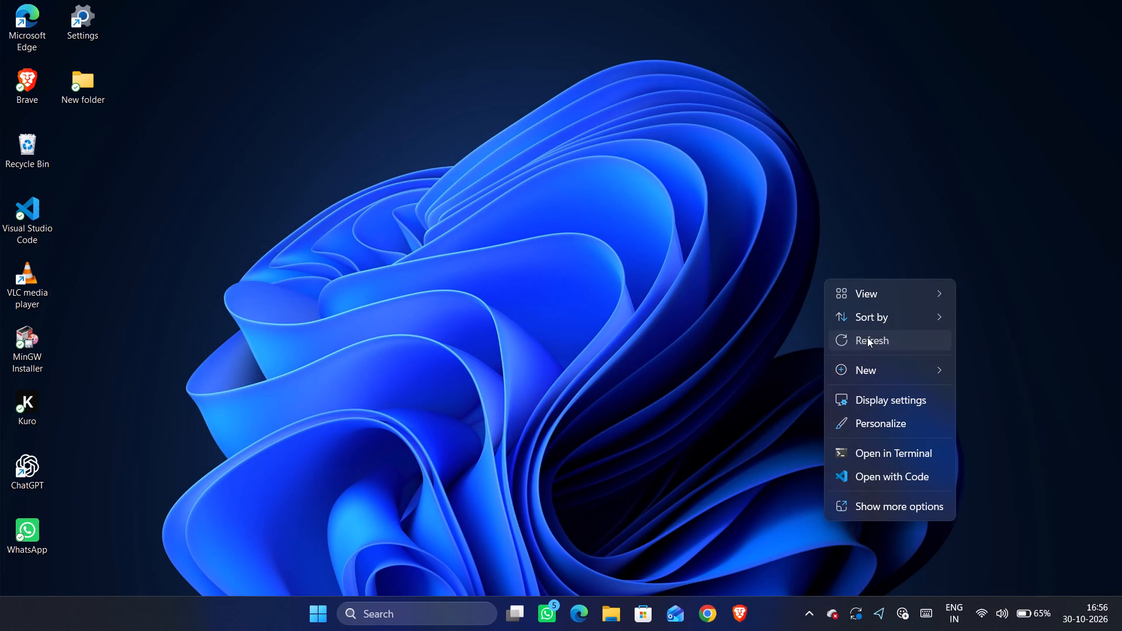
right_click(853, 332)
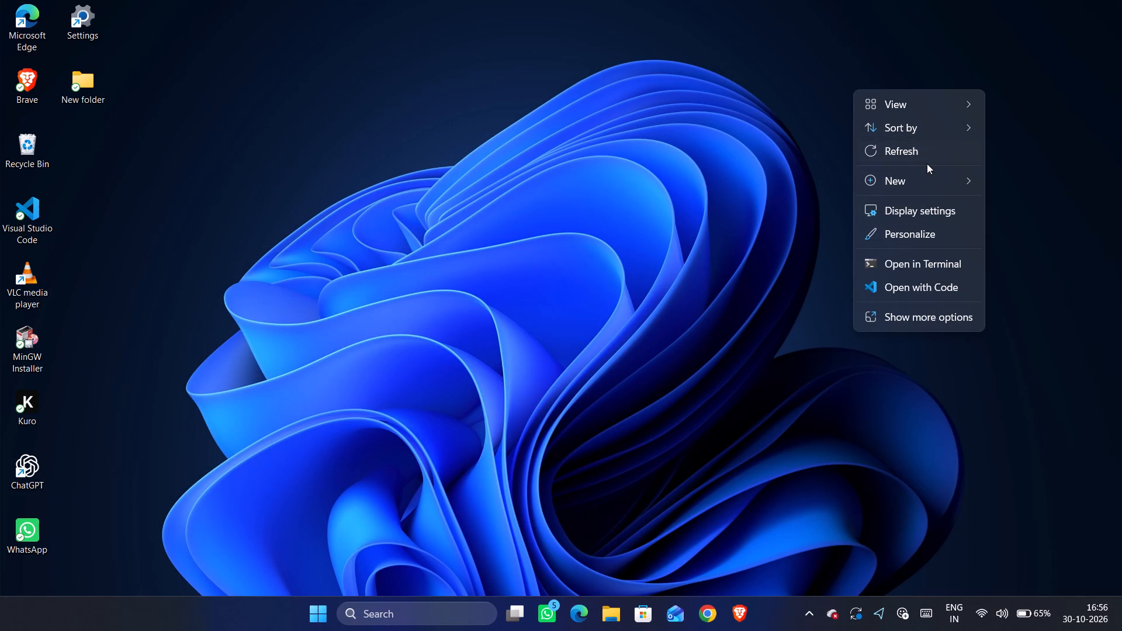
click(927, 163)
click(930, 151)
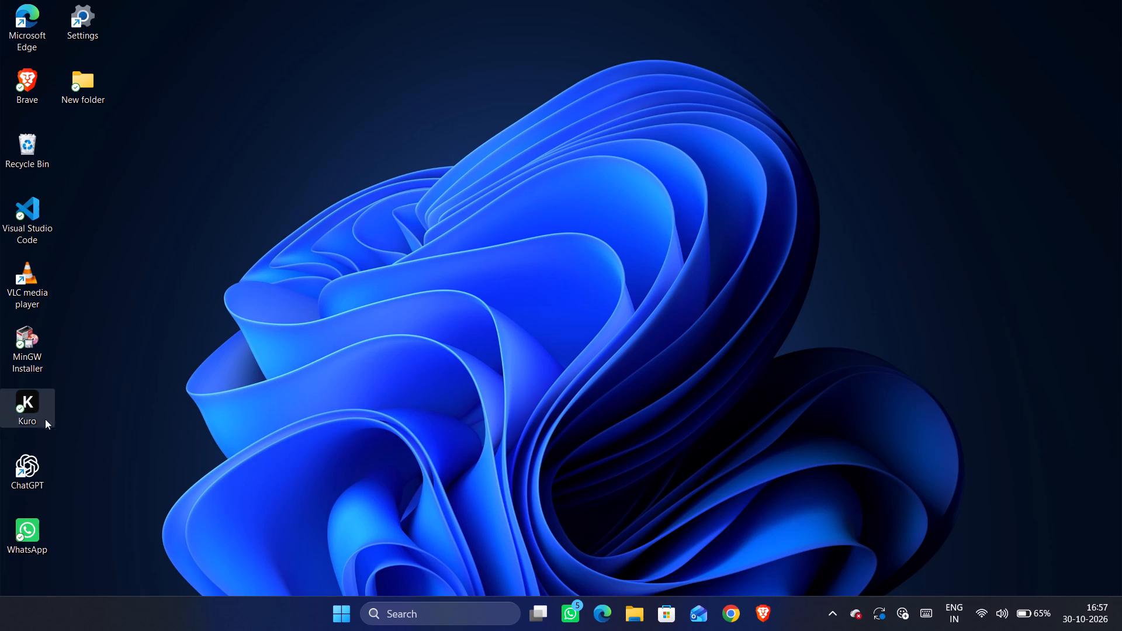
Launch WaveForms - Safe Mode with a new workspace.
click(345, 627)
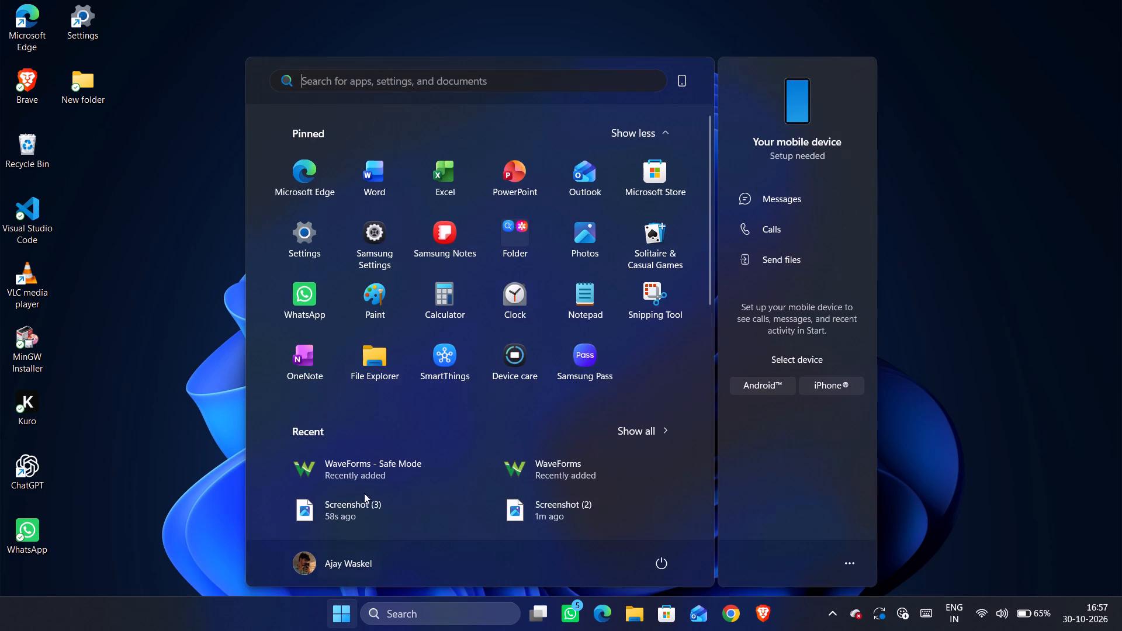
click(358, 466)
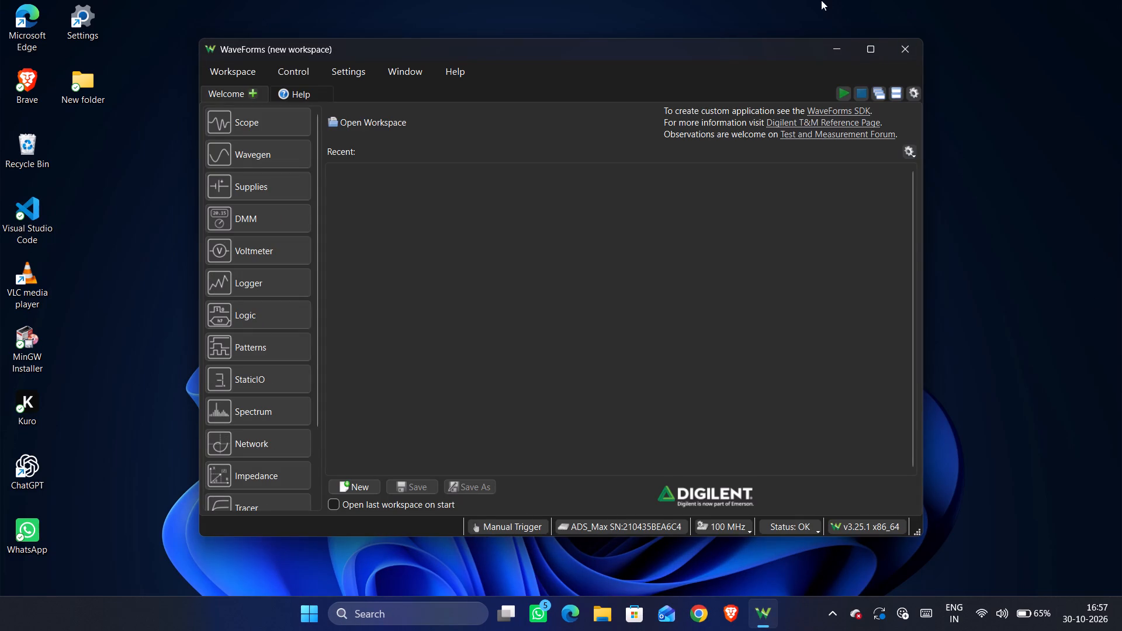
Add a Wavegen instrument and run its default 1 kHz, 1 V sine output on Channel 1.
click(272, 148)
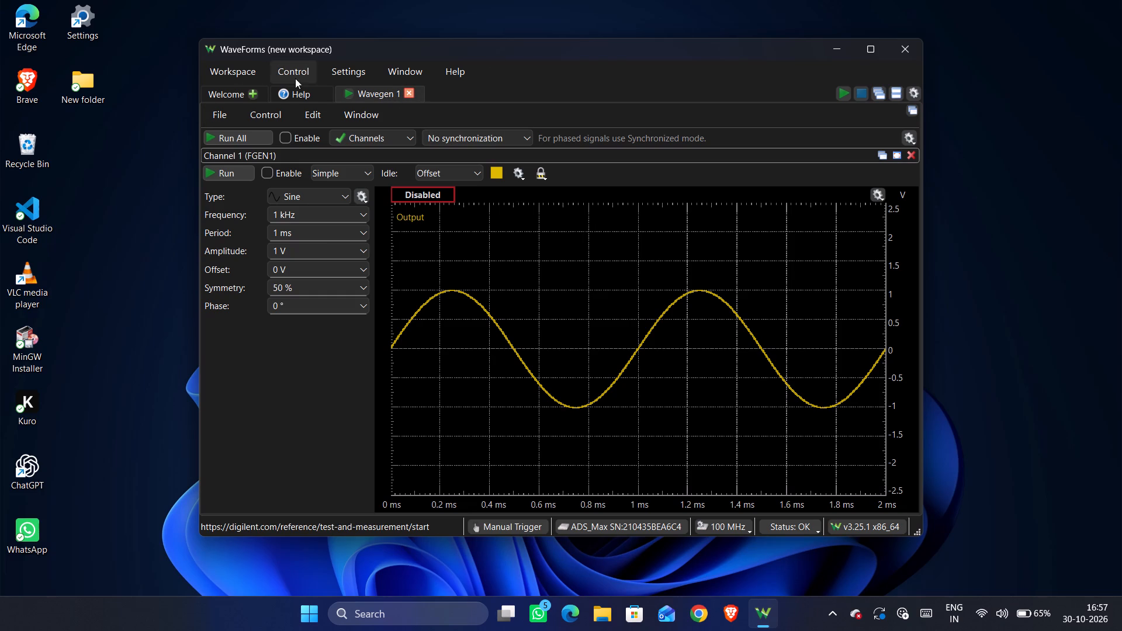
click(300, 116)
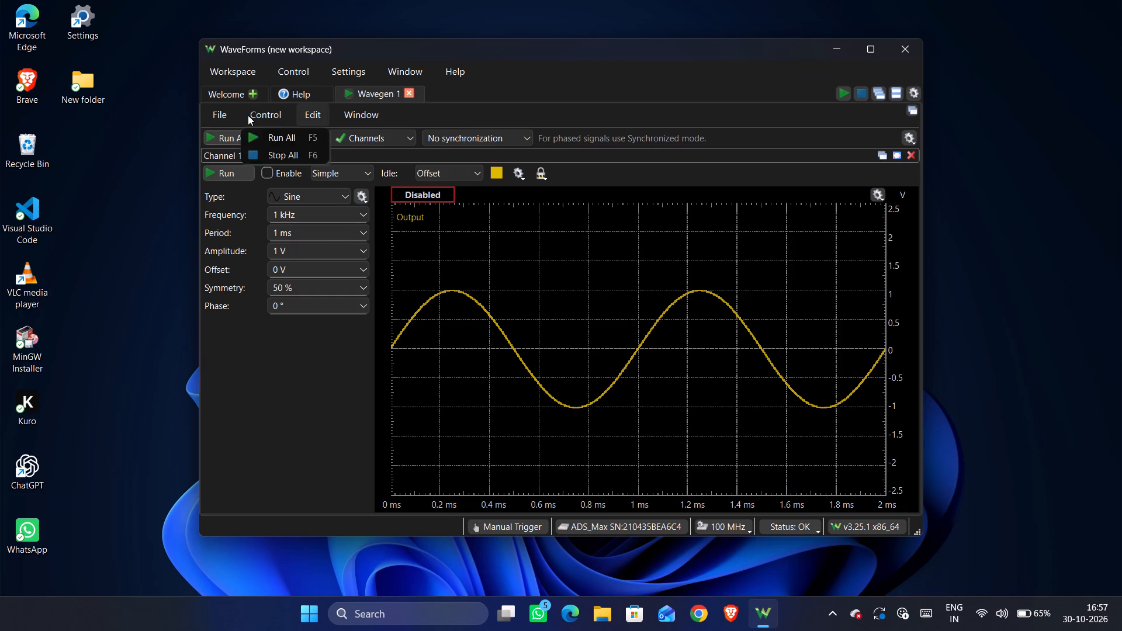
drag(285, 0, 423, 278)
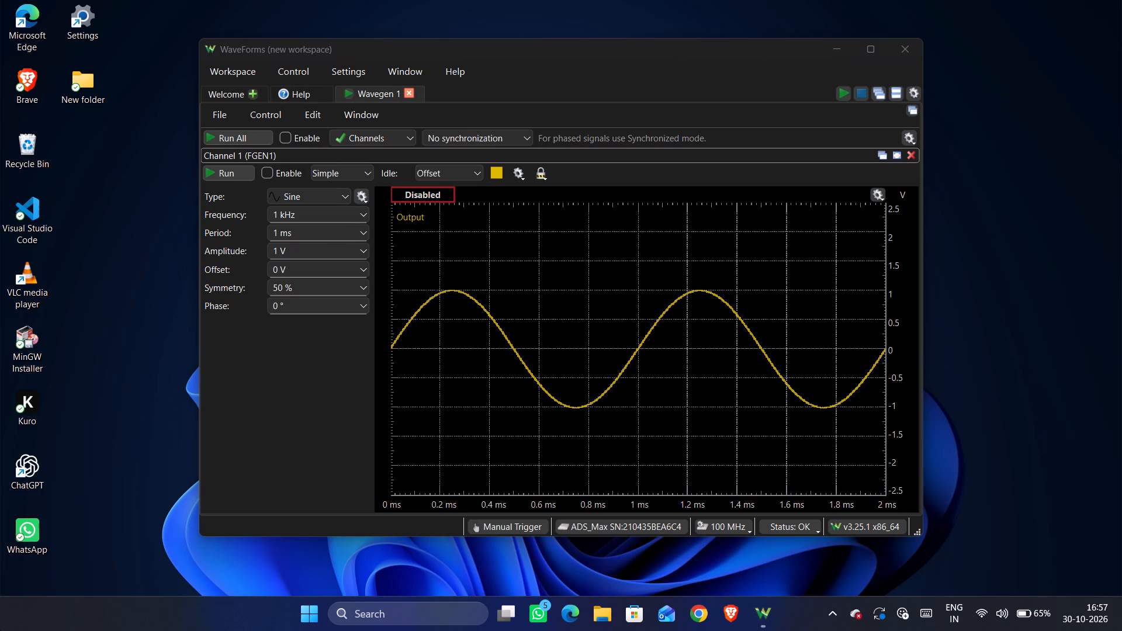
click(345, 92)
Add a Scope instrument alongside Wavegen 1 and run its acquisition.
click(229, 94)
click(285, 117)
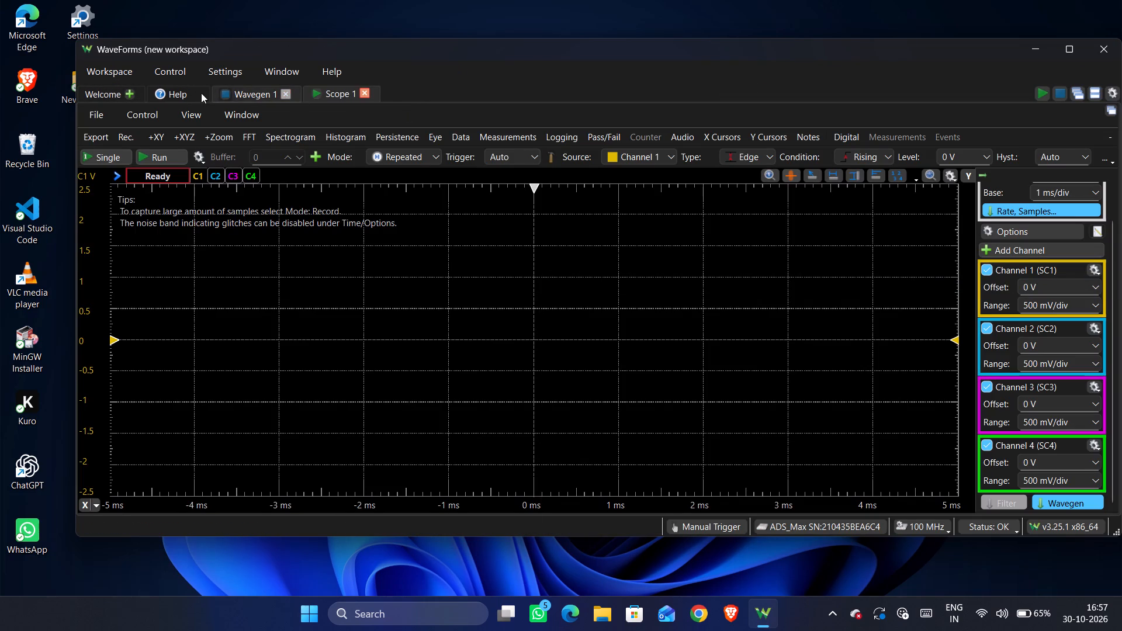
click(319, 93)
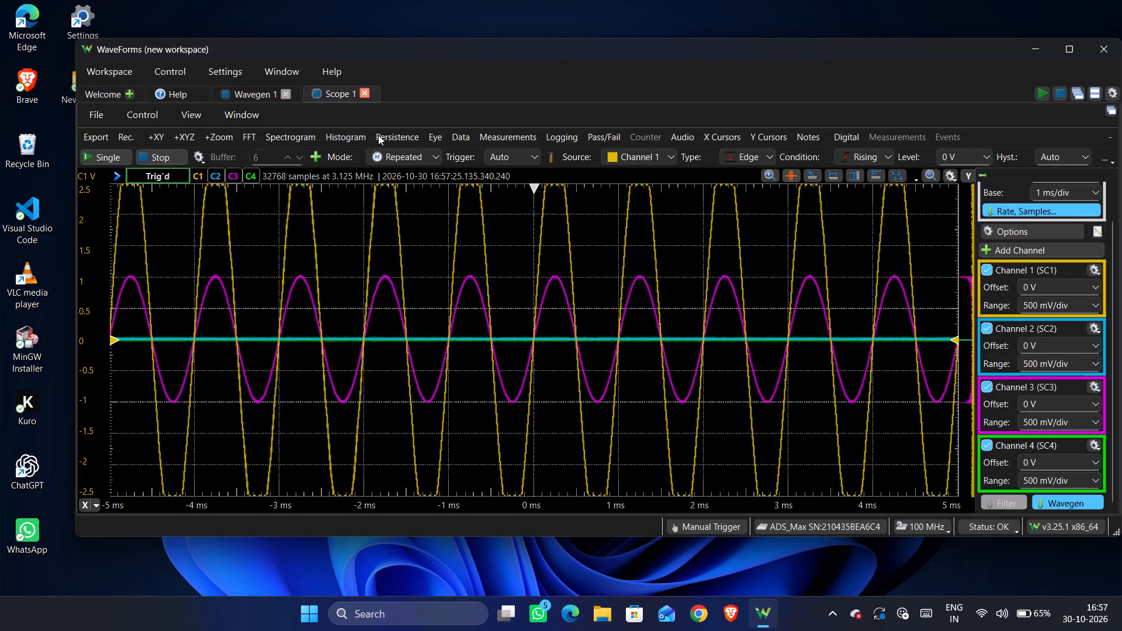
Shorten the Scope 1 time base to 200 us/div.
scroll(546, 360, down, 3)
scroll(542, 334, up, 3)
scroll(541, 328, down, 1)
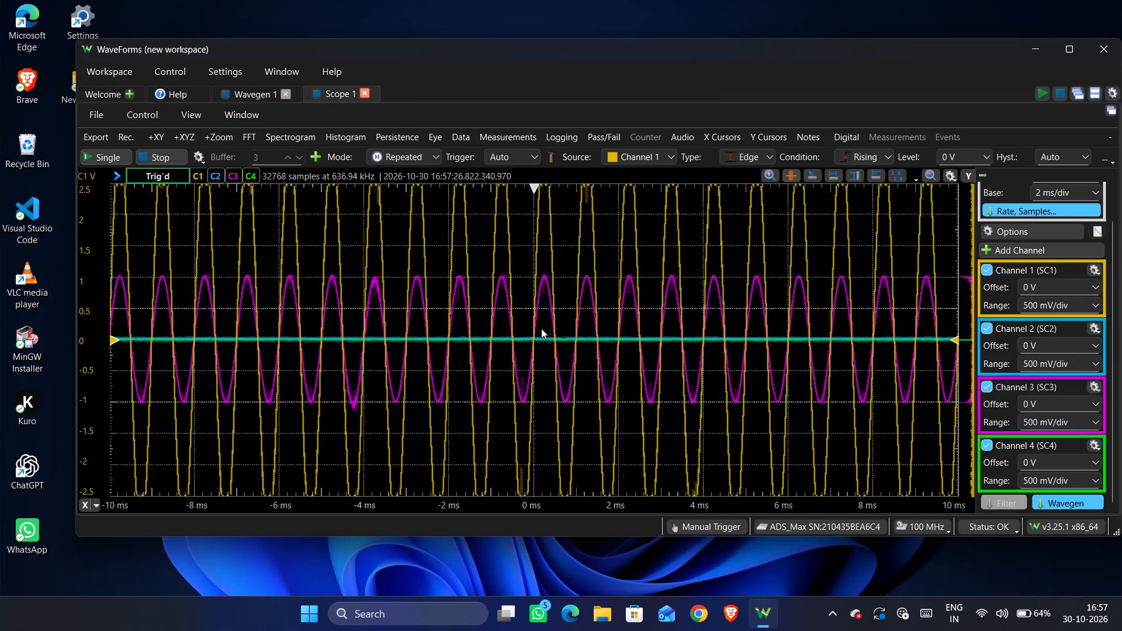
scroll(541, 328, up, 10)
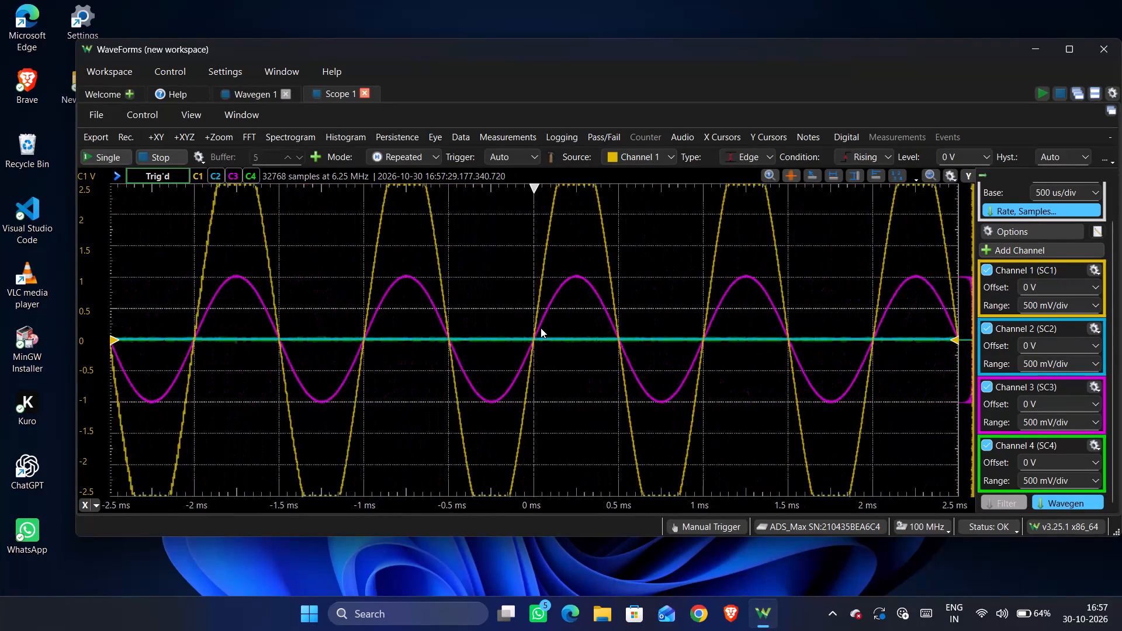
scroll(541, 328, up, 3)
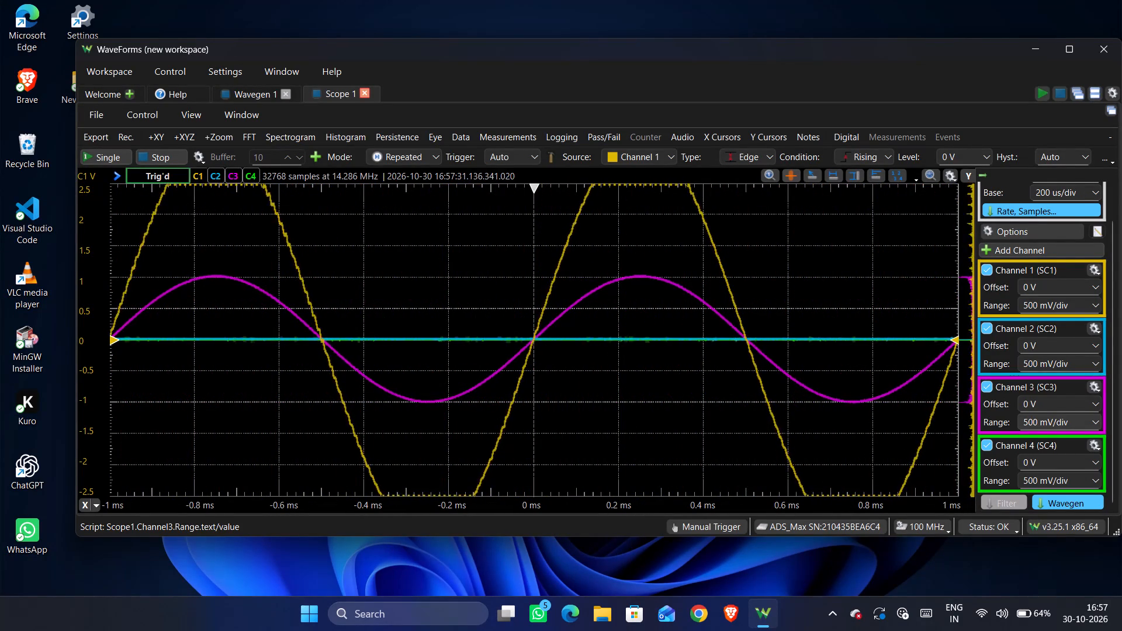
Set the Channel 3 range on Scope 1 to 200 mV/div.
click(1089, 420)
click(1045, 476)
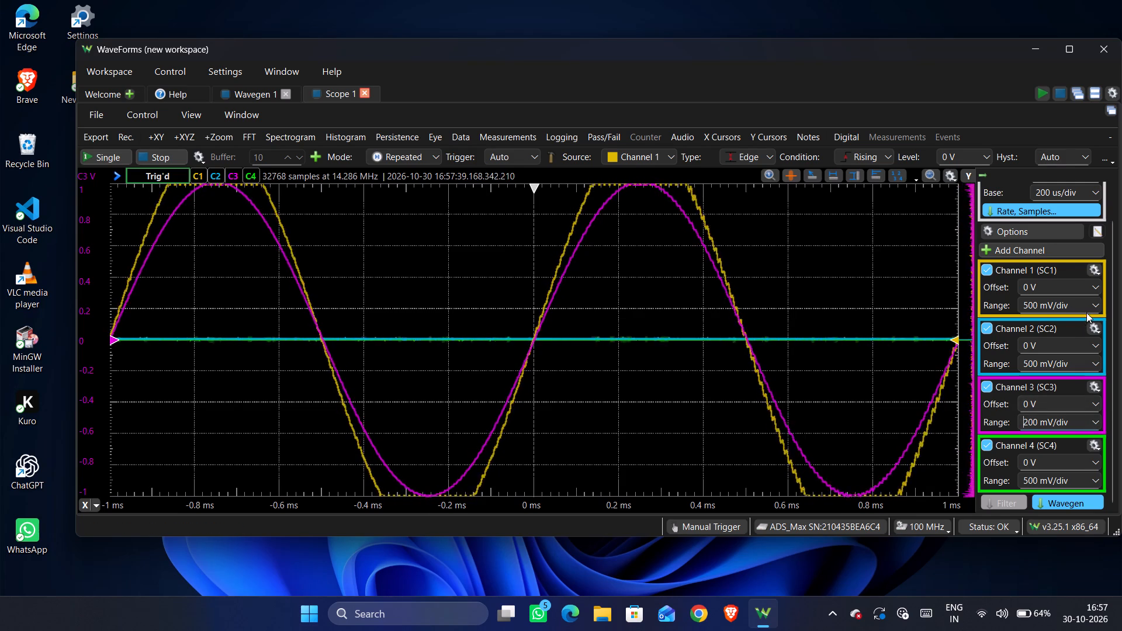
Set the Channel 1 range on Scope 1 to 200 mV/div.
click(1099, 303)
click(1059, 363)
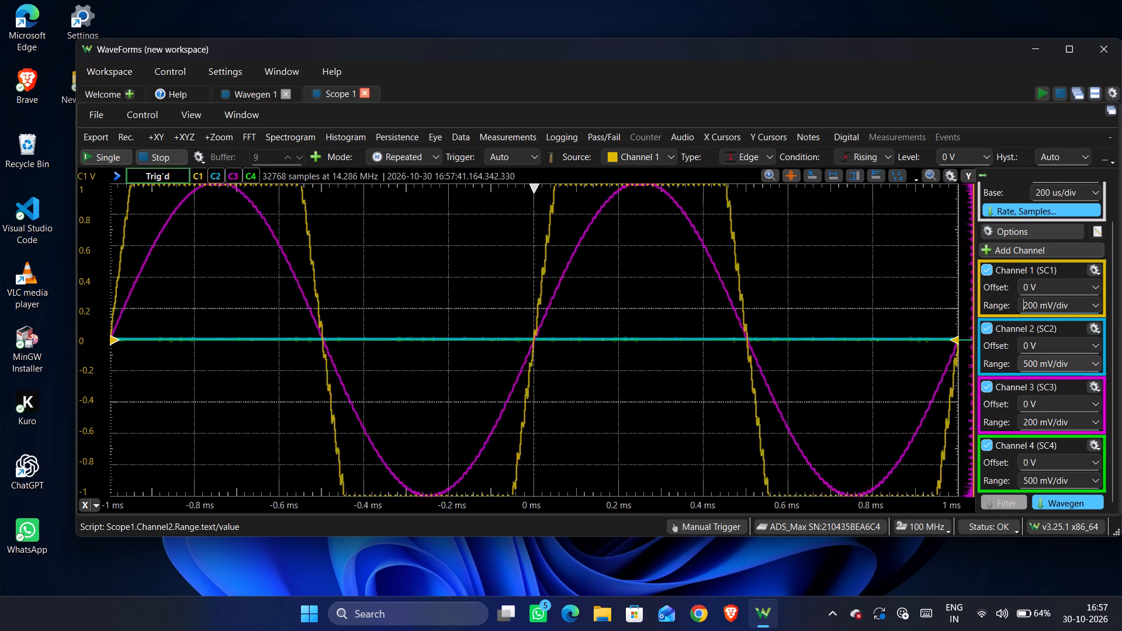
Set the Channel 1 range on Scope 1 to 1 V/div.
click(1100, 307)
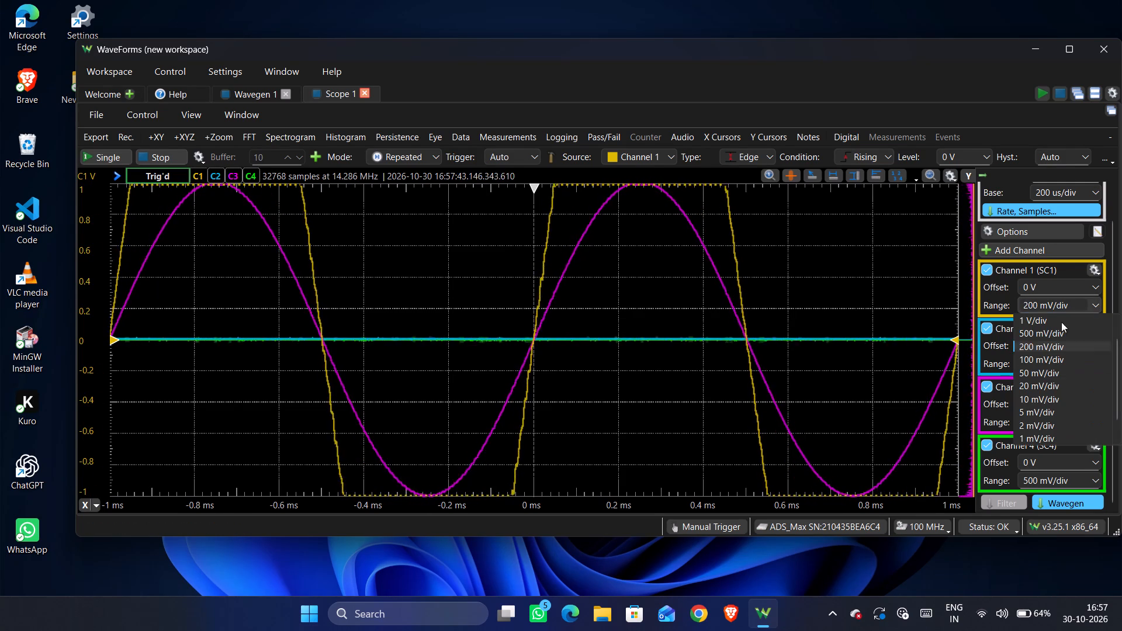
click(1037, 325)
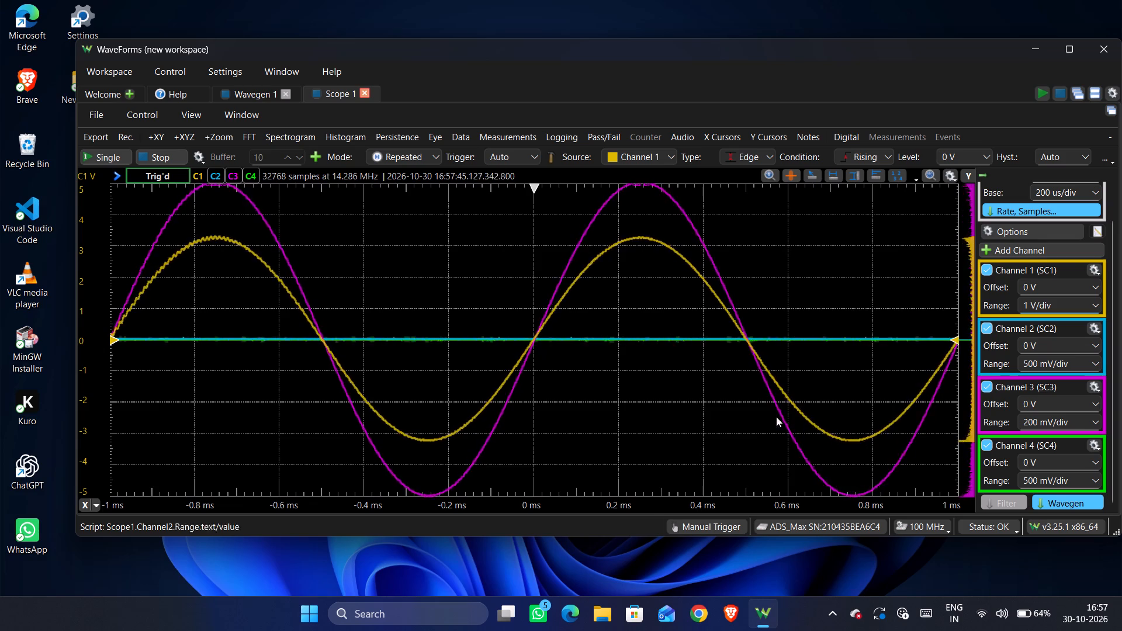
Adjust the Scope 1 time base to 500 us/div.
scroll(744, 393, down, 4)
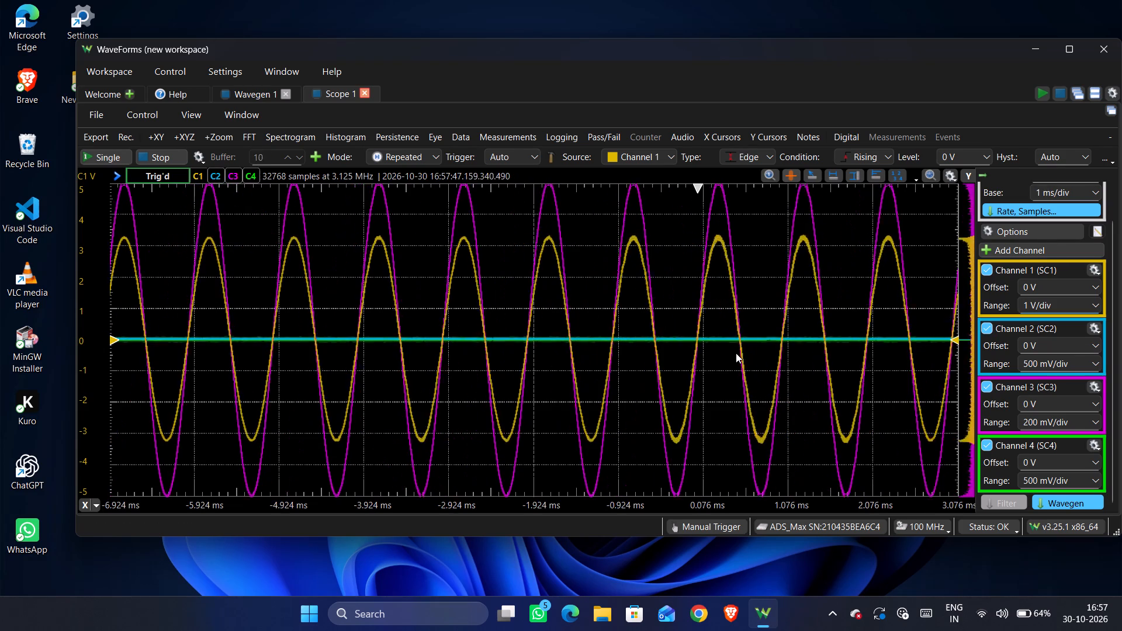
scroll(736, 353, up, 1)
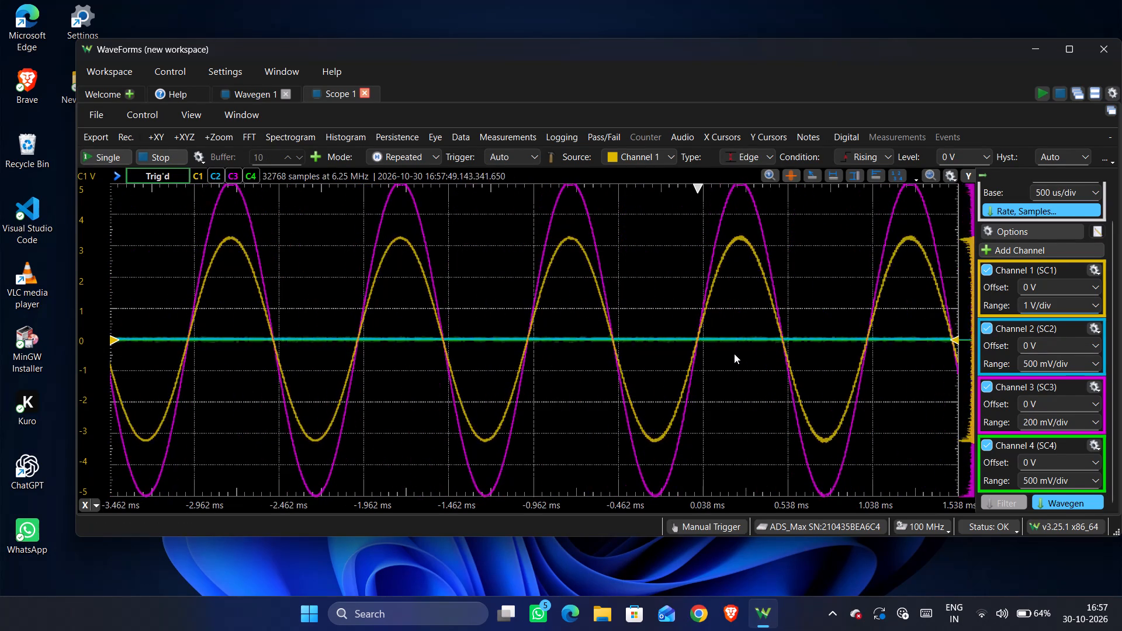
Set the Channel 2 offset on Scope 1 to 1 mV.
scroll(1102, 337, up, 1)
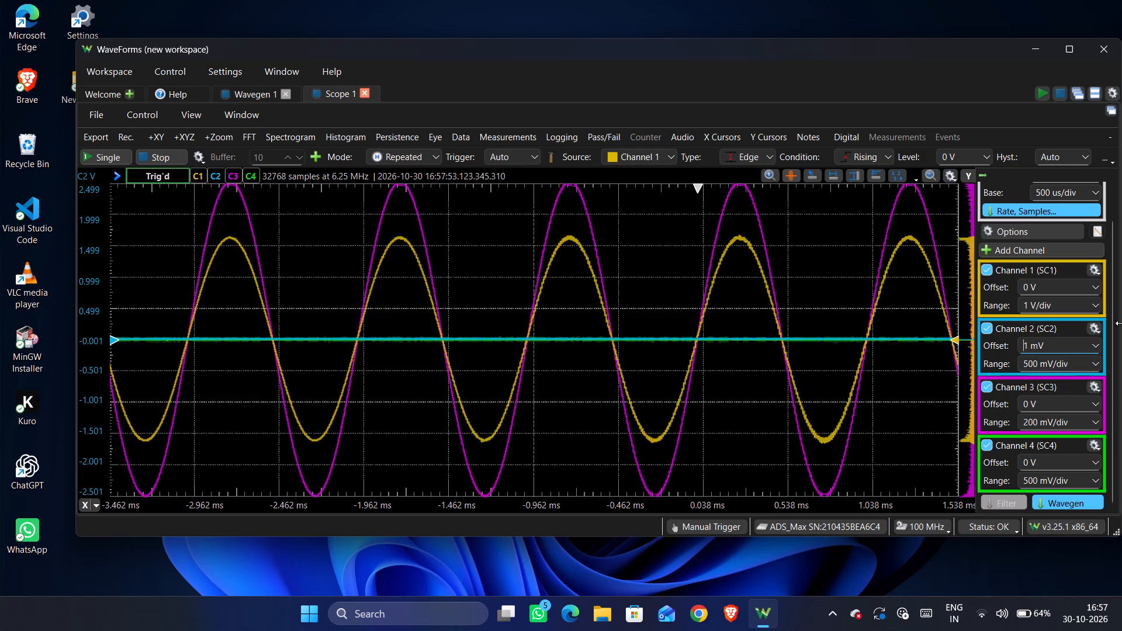
Capture a full-screen screenshot of the adjusted Scope 1 waveforms.
key(super+Print)
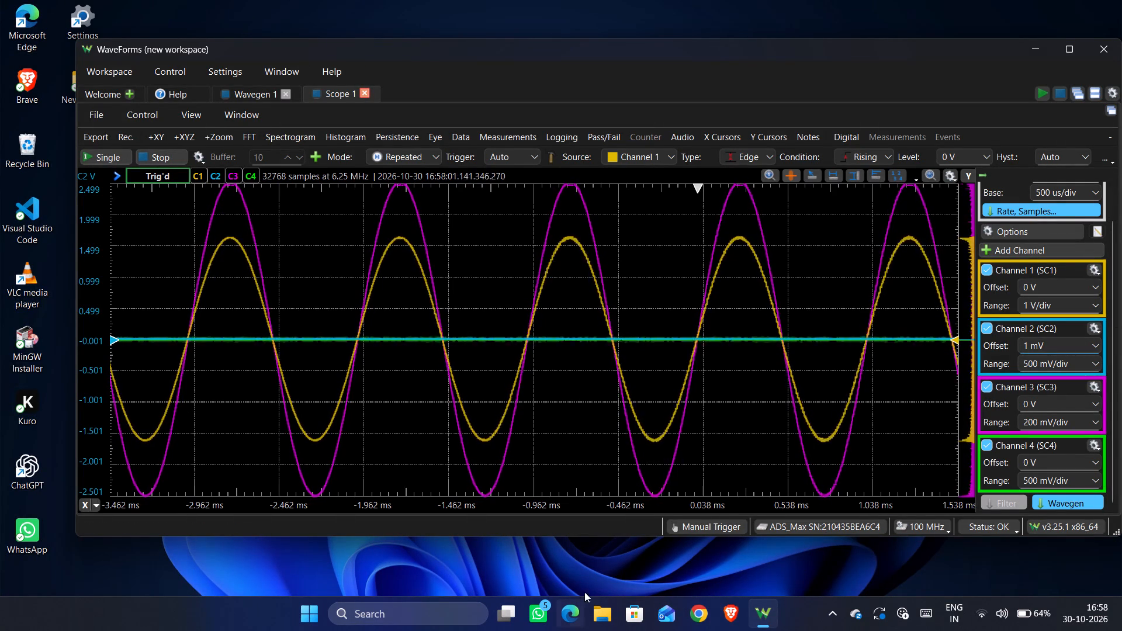
Check the recent files in File Explorer for the saved screenshots and close the window.
click(597, 615)
scroll(445, 538, down, 1)
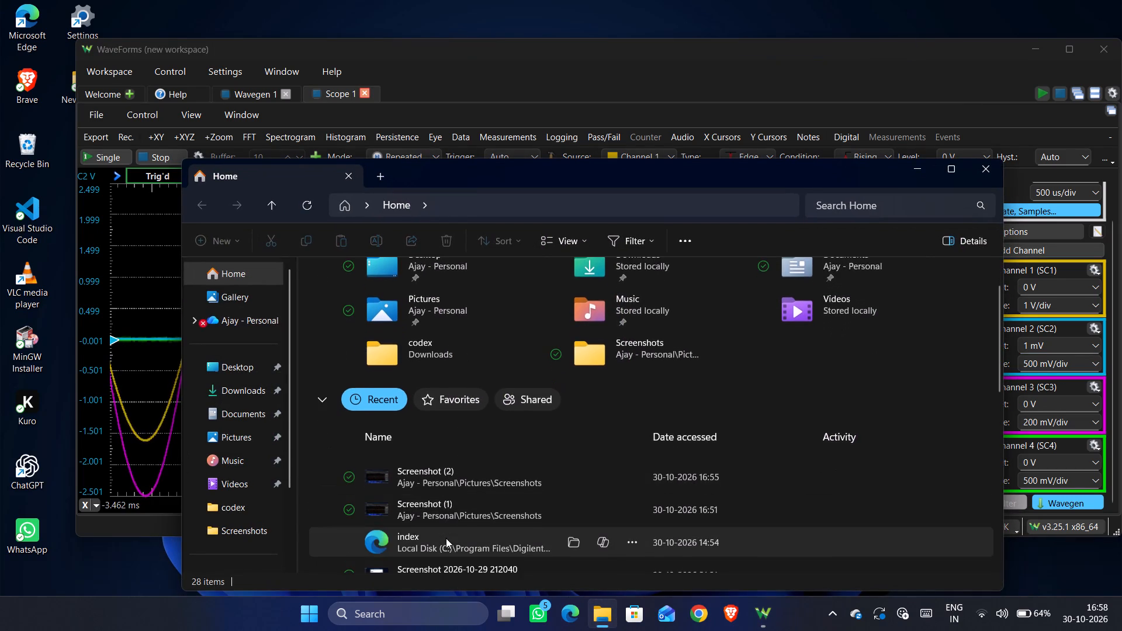
scroll(447, 536, down, 2)
scroll(459, 495, up, 1)
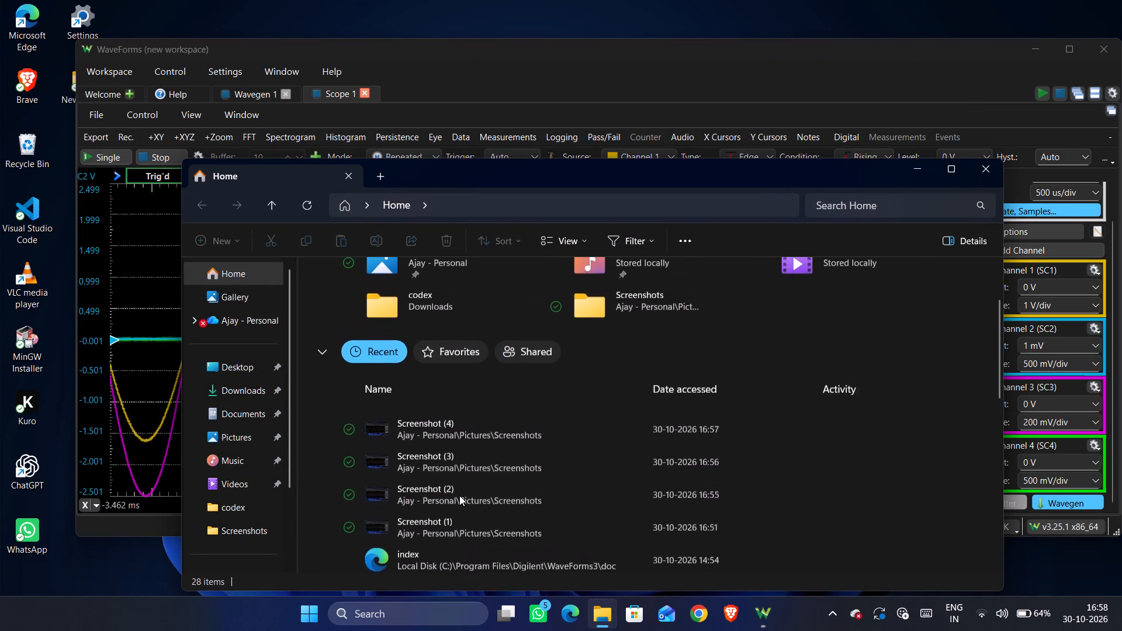
scroll(459, 495, up, 1)
scroll(459, 495, down, 2)
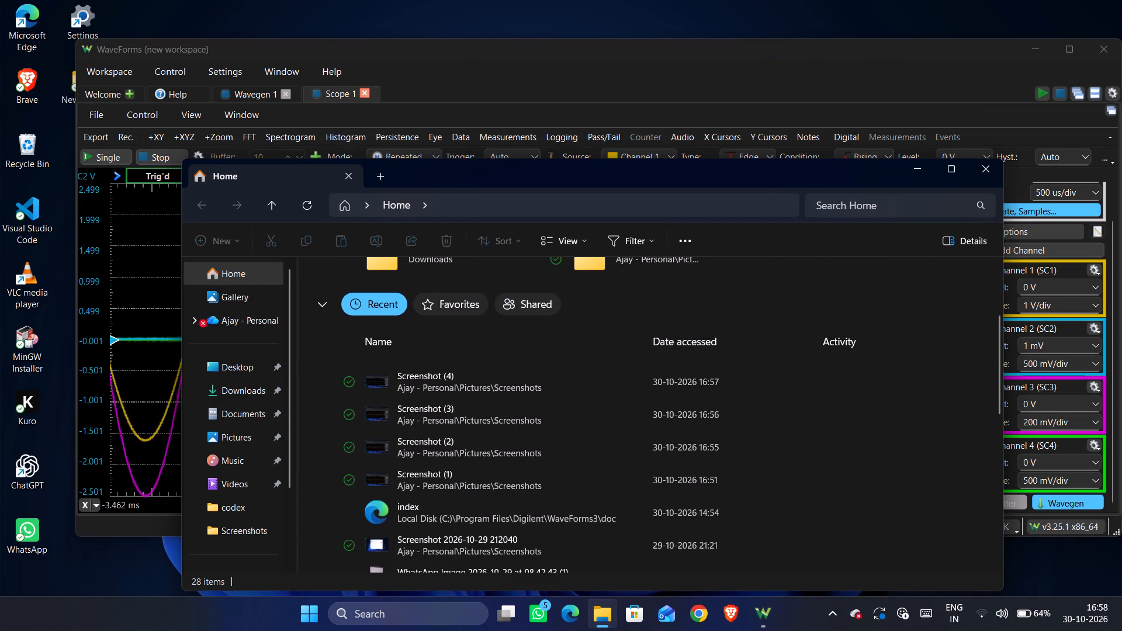
click(985, 170)
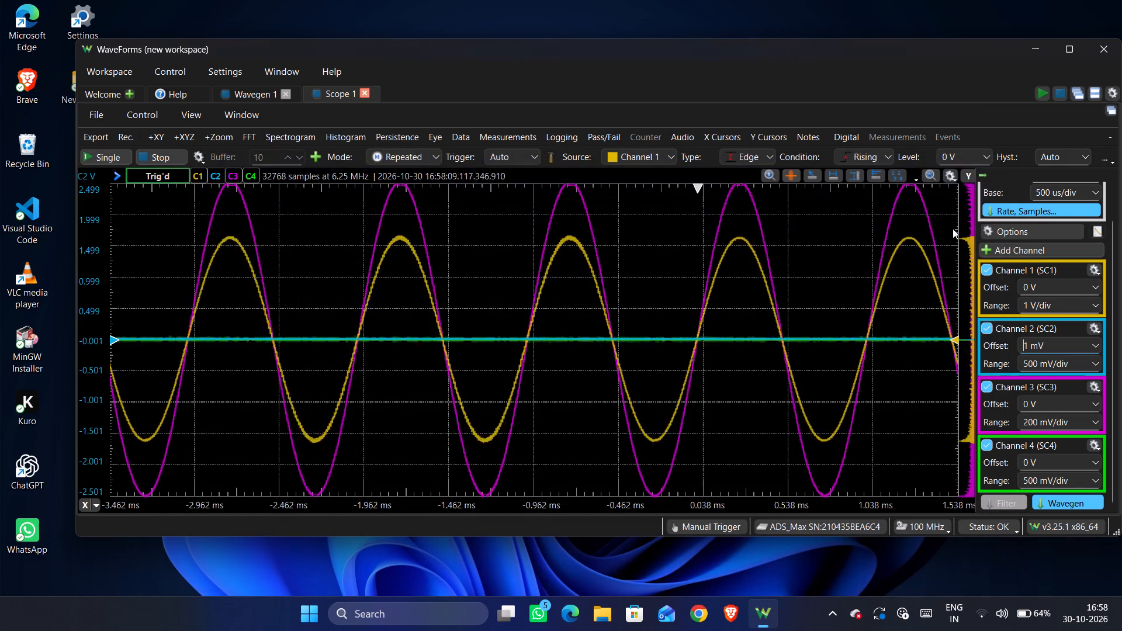
Set the Channel 2 range on Scope 1 to 1 V/div.
click(1085, 356)
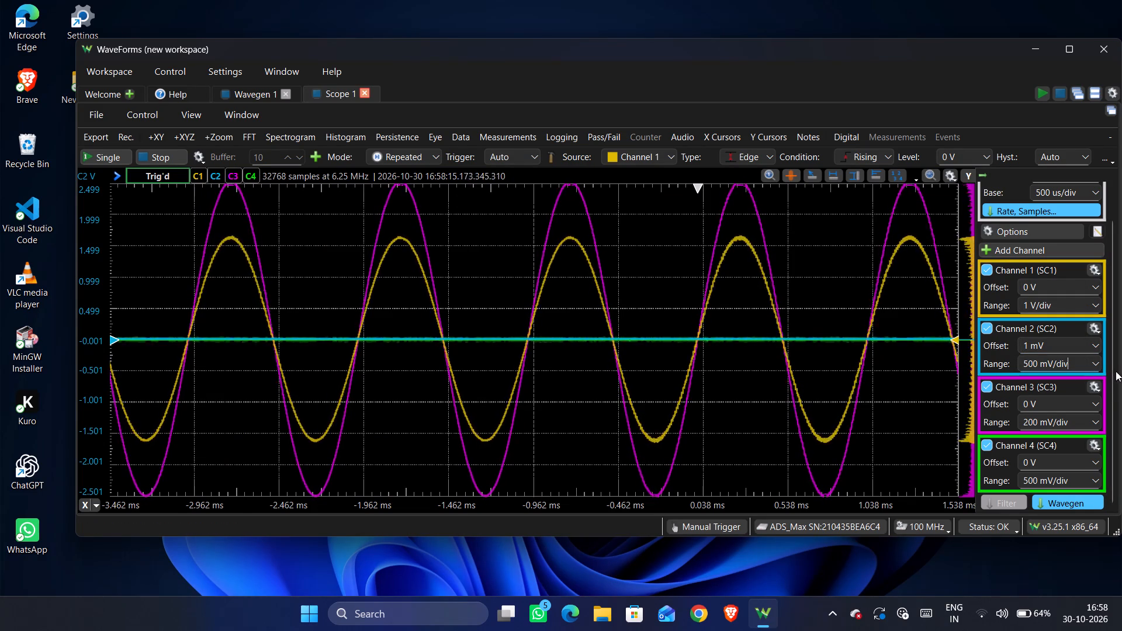
click(1100, 363)
click(1072, 385)
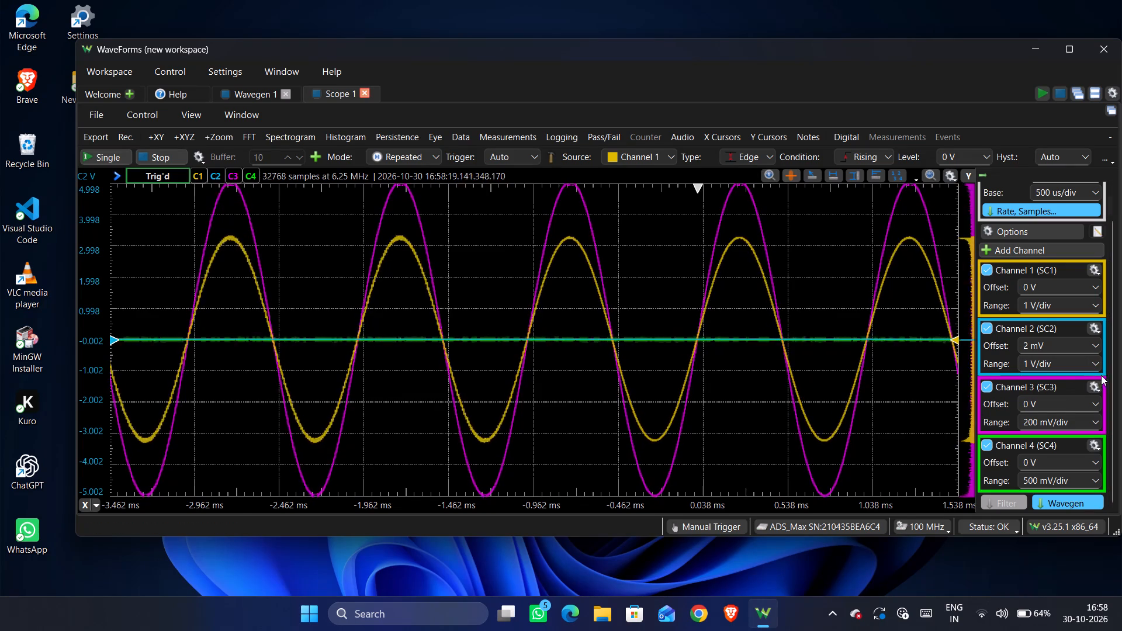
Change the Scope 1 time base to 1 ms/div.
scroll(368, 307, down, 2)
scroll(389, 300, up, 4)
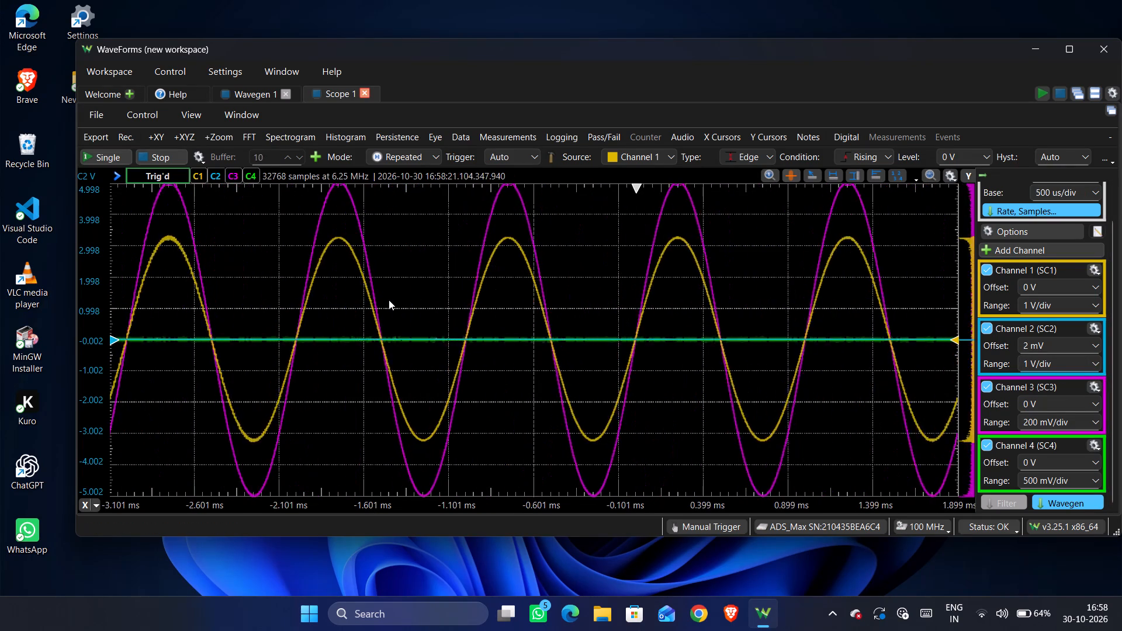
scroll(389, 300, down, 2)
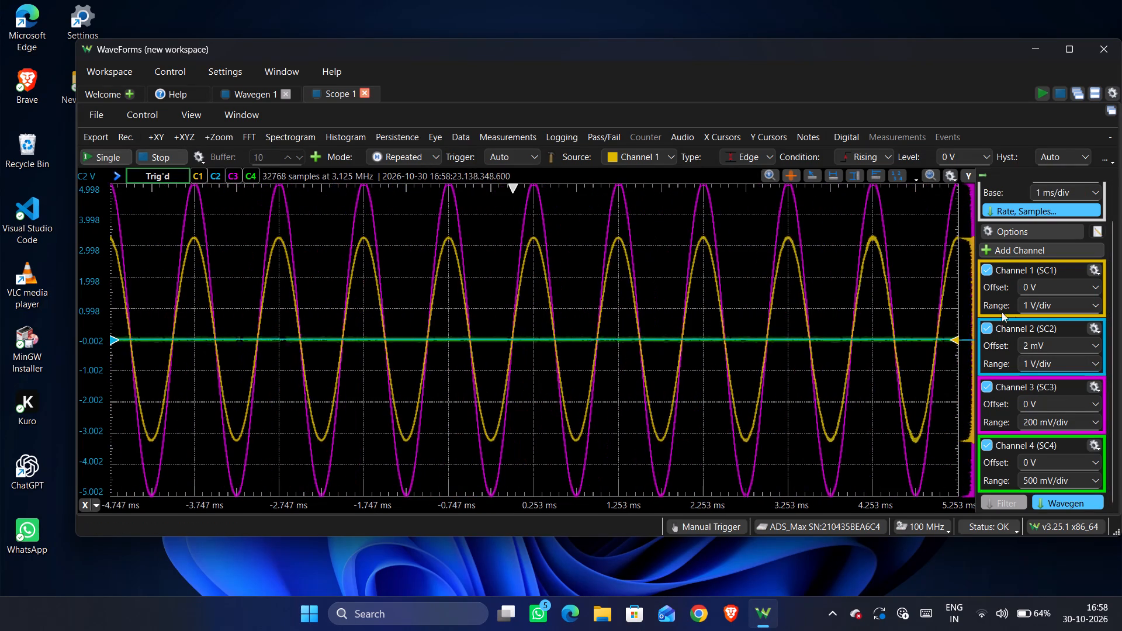
Set the Channel 3 range on Scope 1 to 500 mV/div.
click(1090, 419)
click(1035, 453)
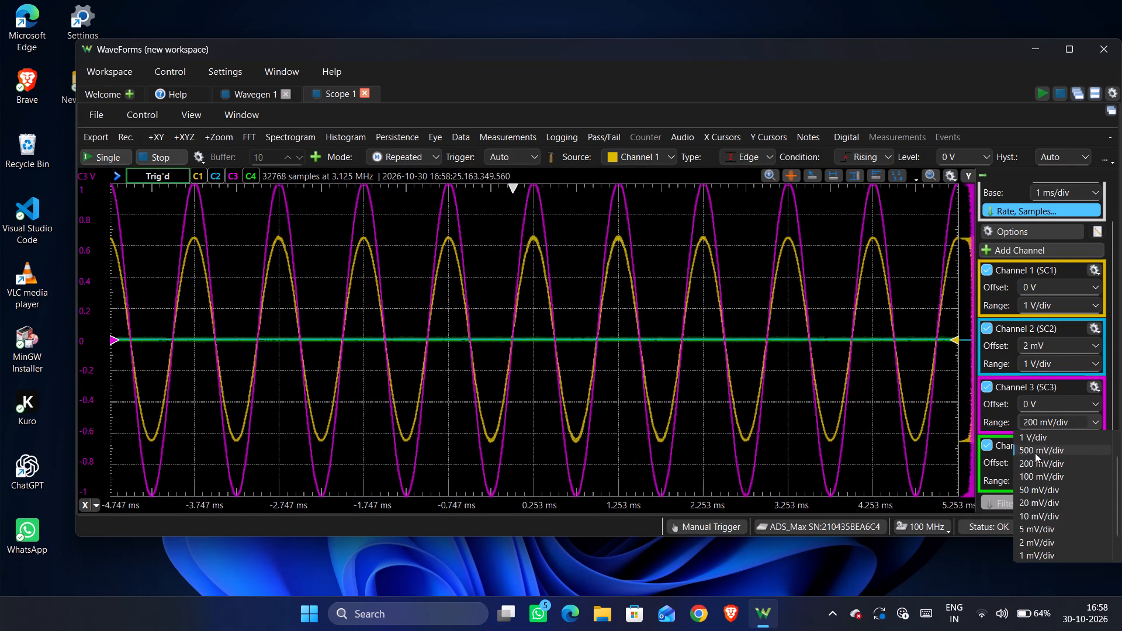
Adjust the Scope 1 time base to 500 us/div so the plot spans about -1.3 ms to 3.7 ms.
scroll(696, 324, down, 1)
scroll(696, 324, up, 2)
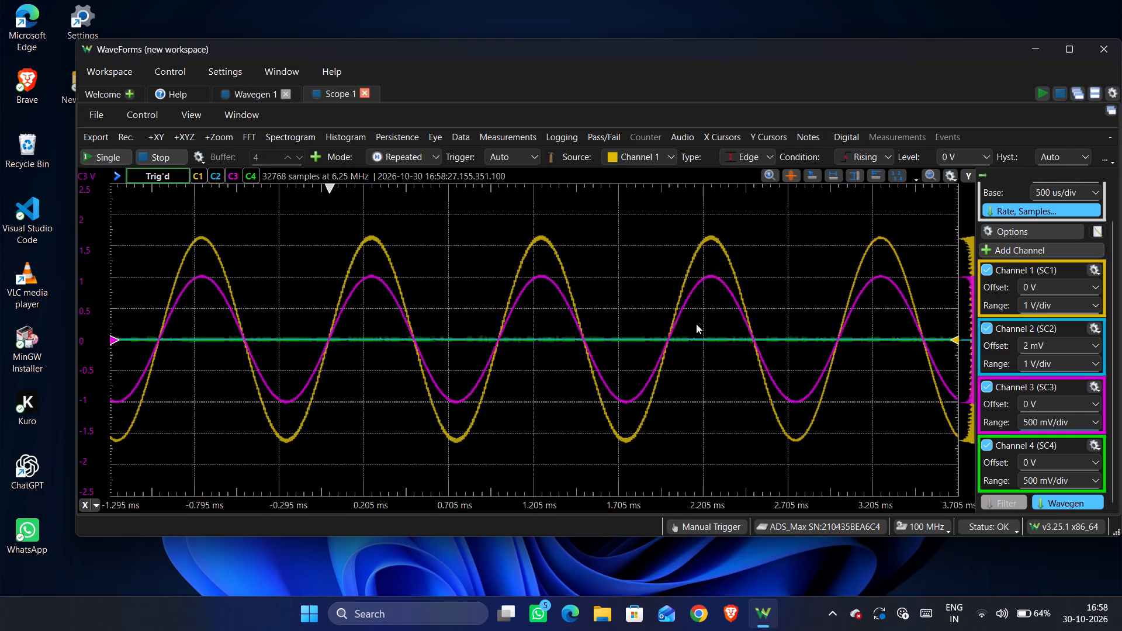
scroll(696, 324, up, 1)
scroll(696, 324, down, 2)
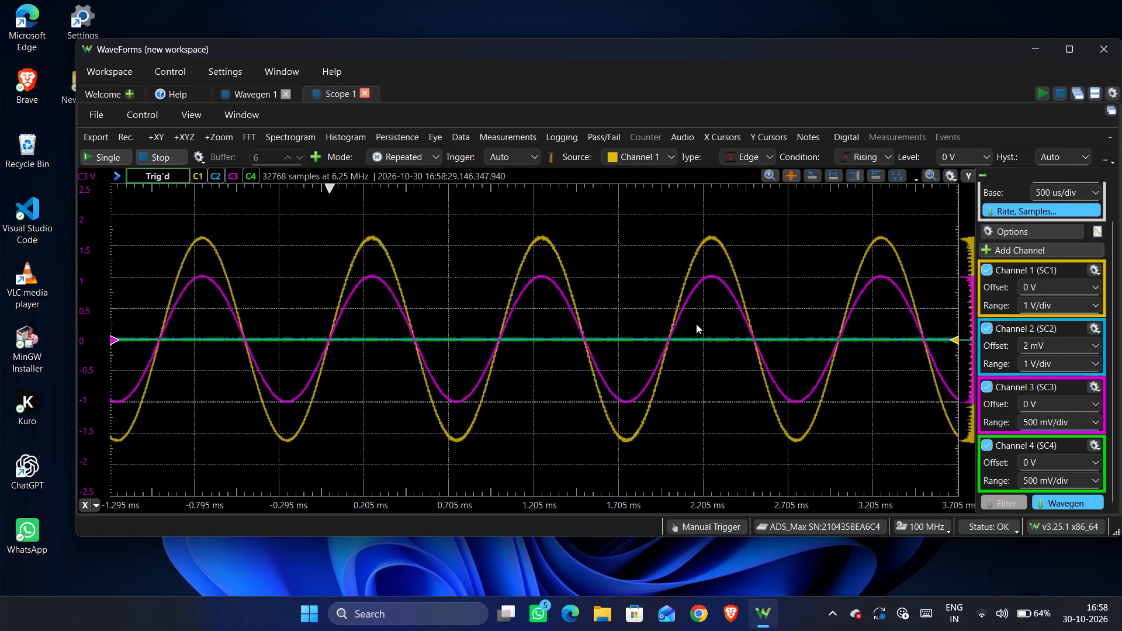
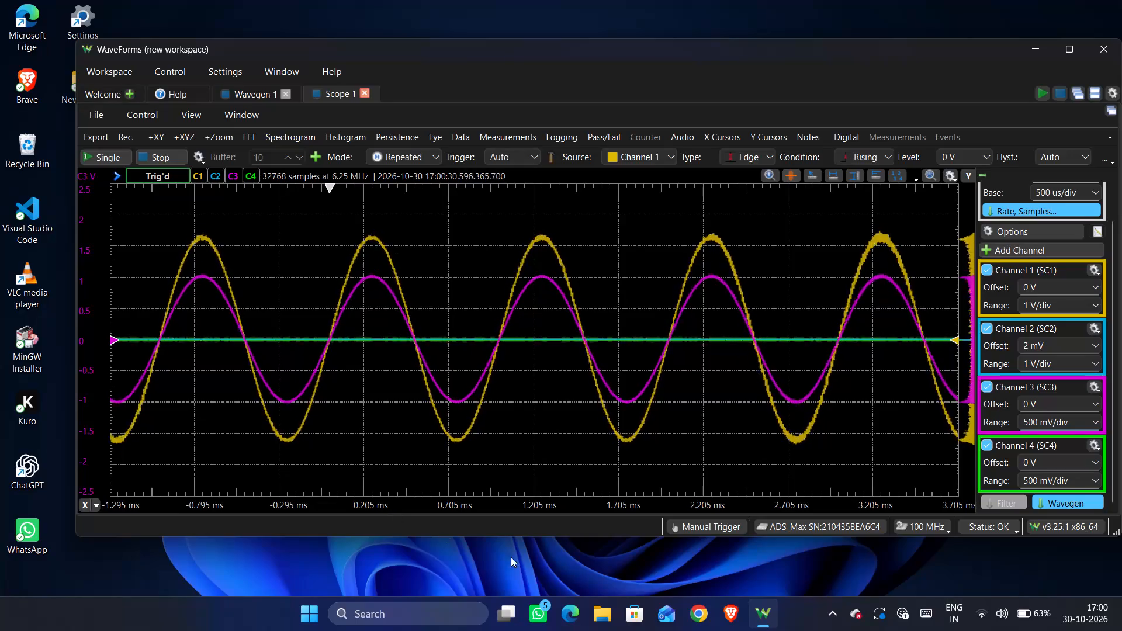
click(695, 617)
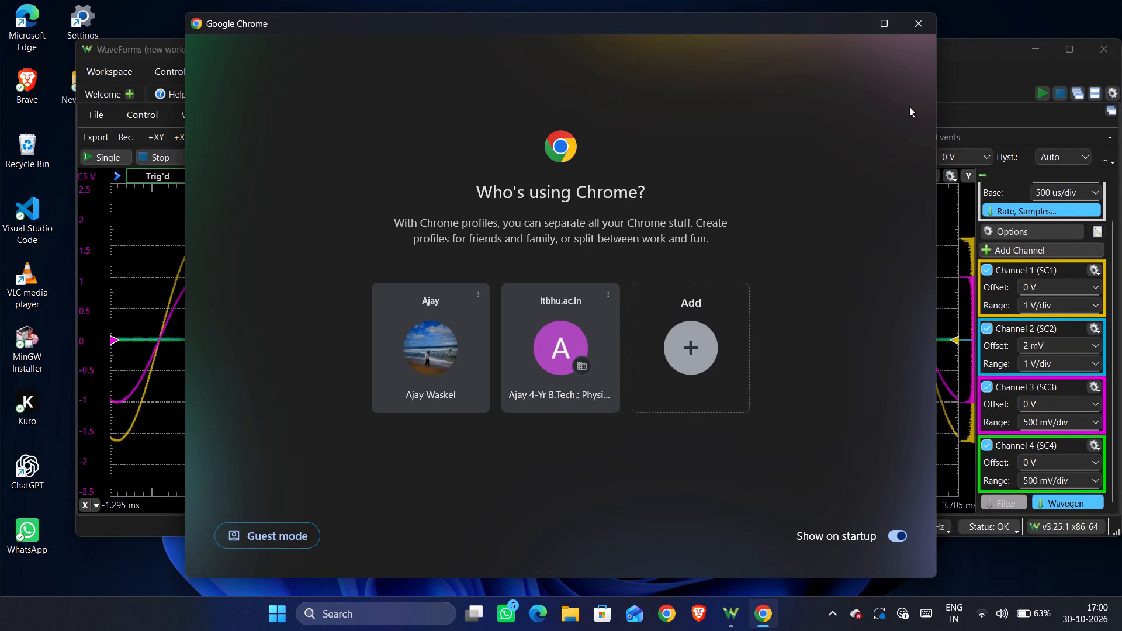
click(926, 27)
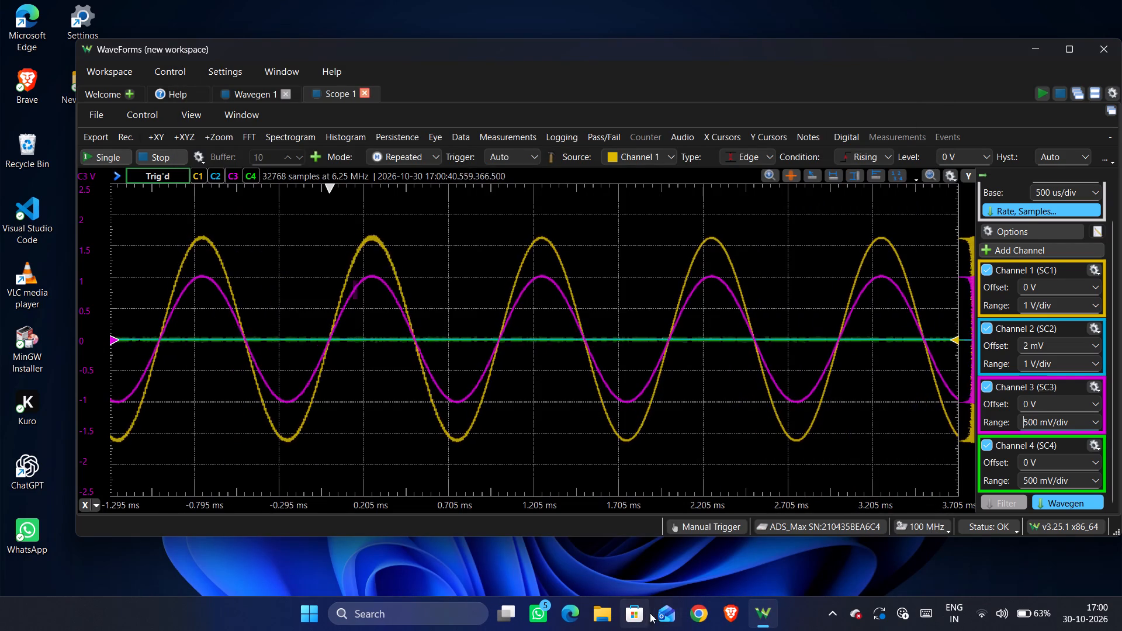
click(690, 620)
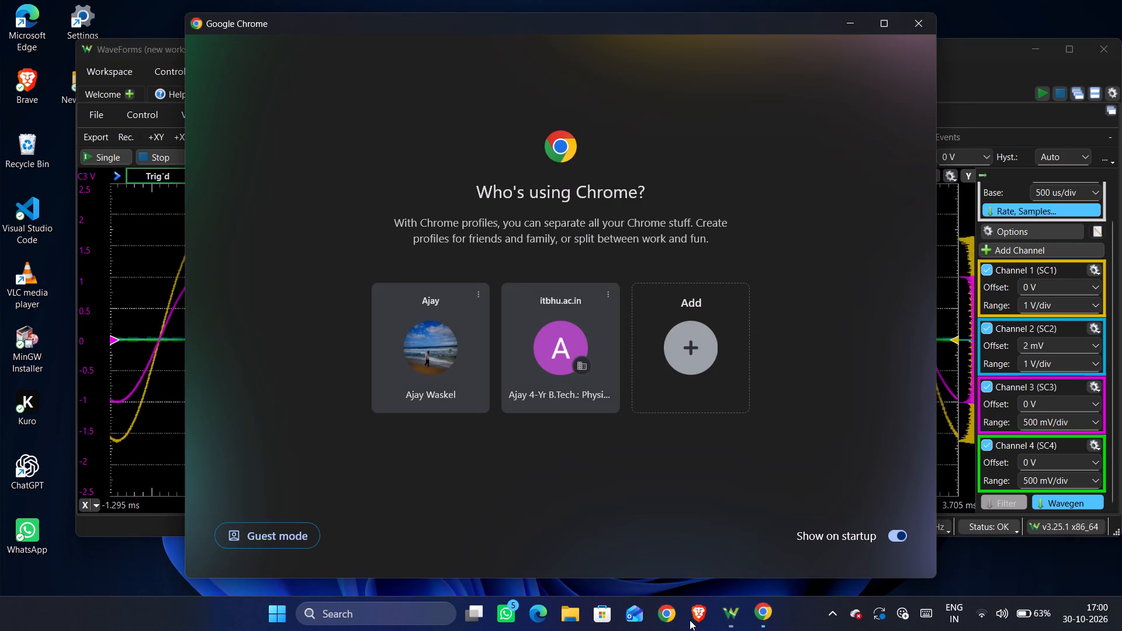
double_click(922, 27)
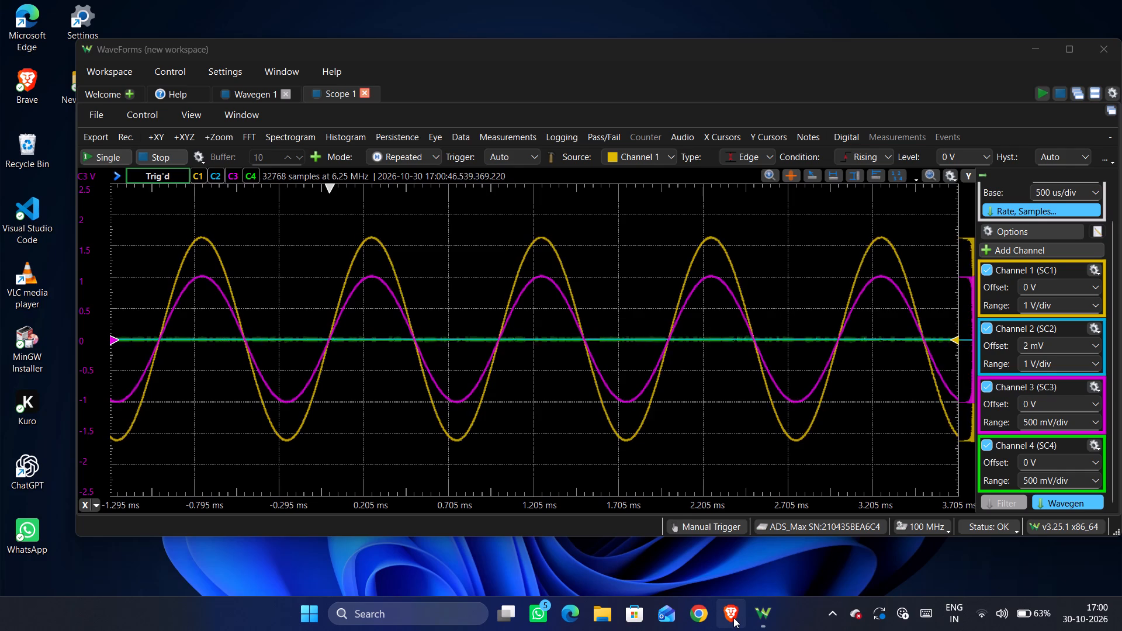
Switch to Brave, search the web for "raskel ka matlb" in a new tab, and close that tab.
click(733, 618)
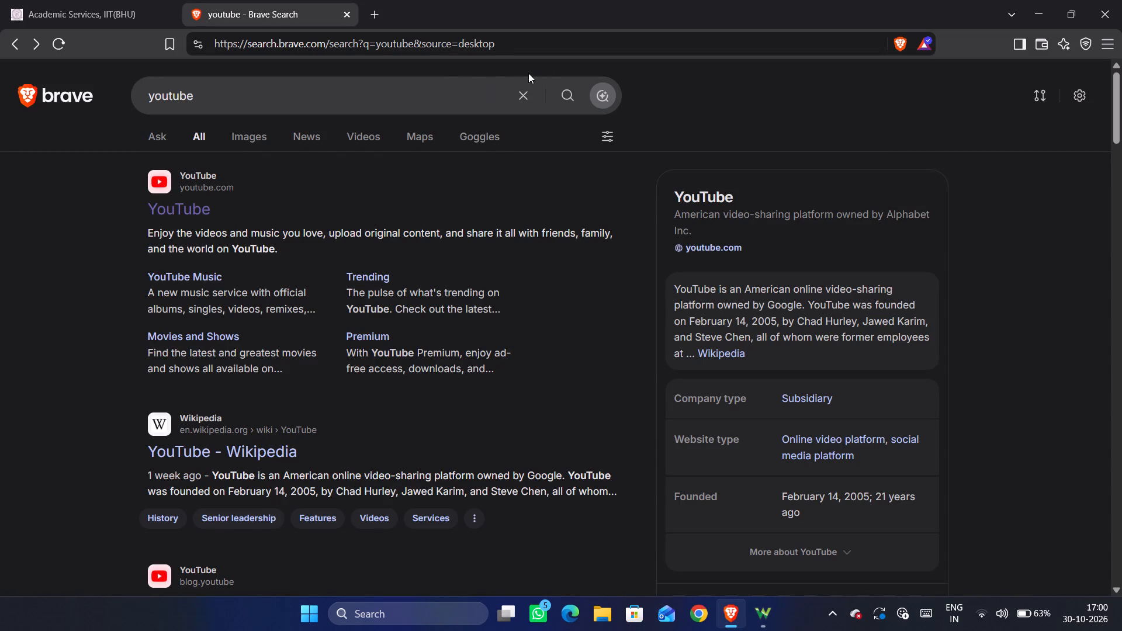
drag(125, 175, 413, 0)
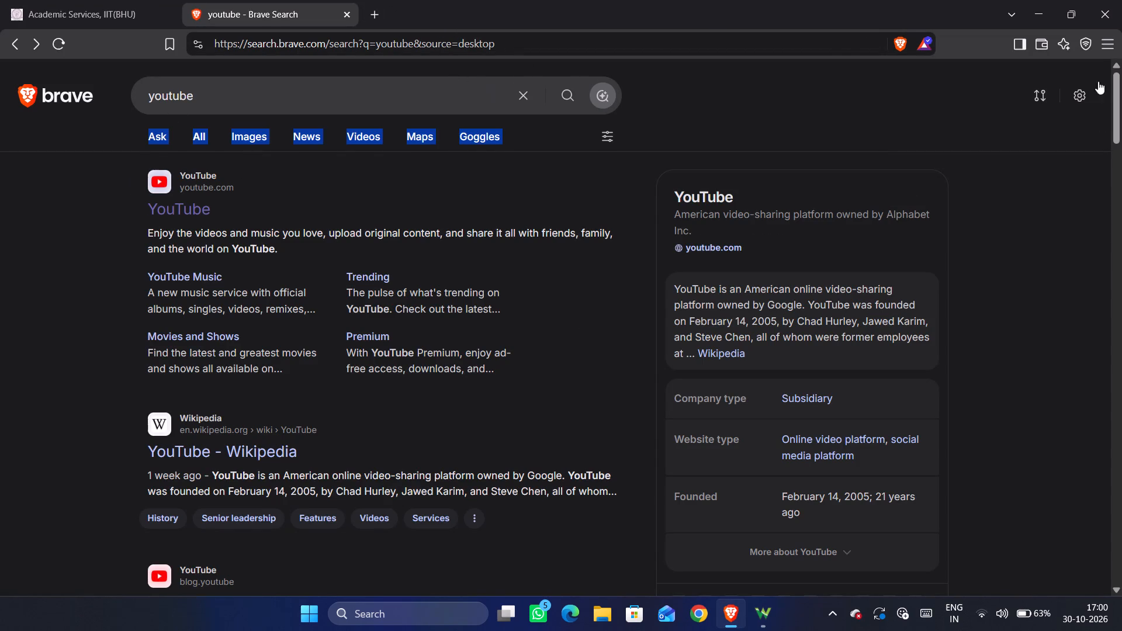
double_click(372, 11)
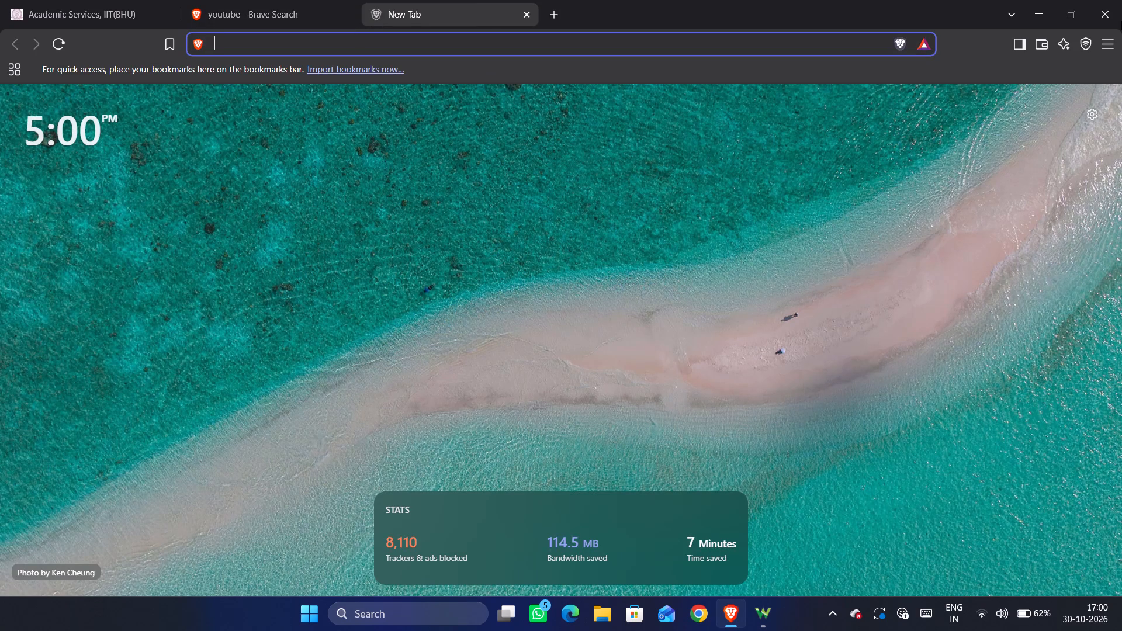
key(r)
text(as)
key(k)
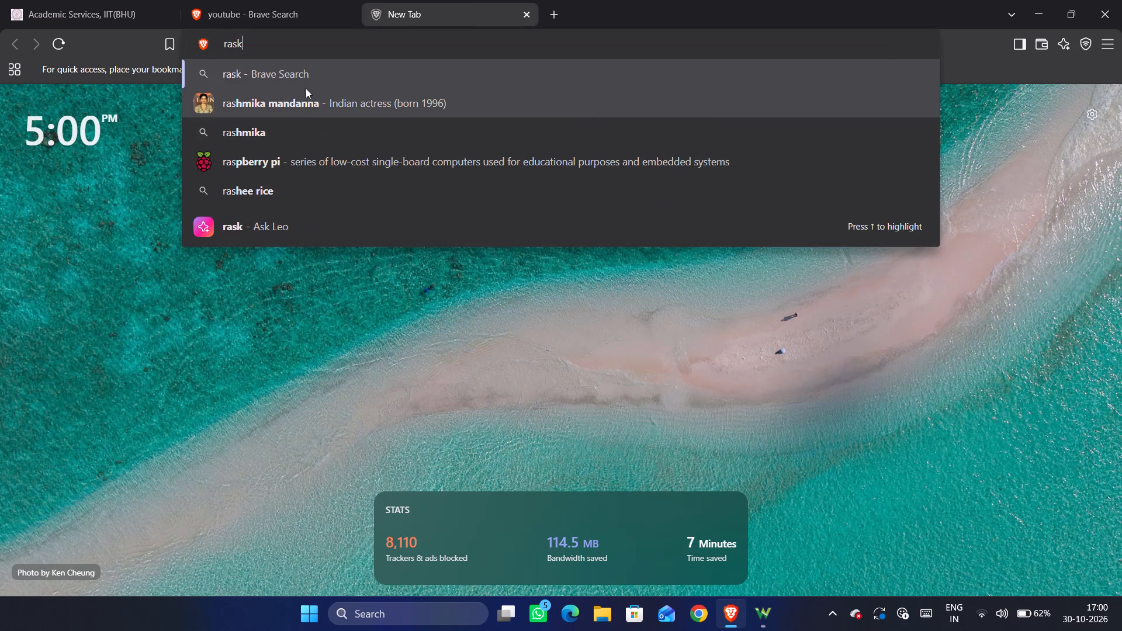
key(w)
key(BackSpace)
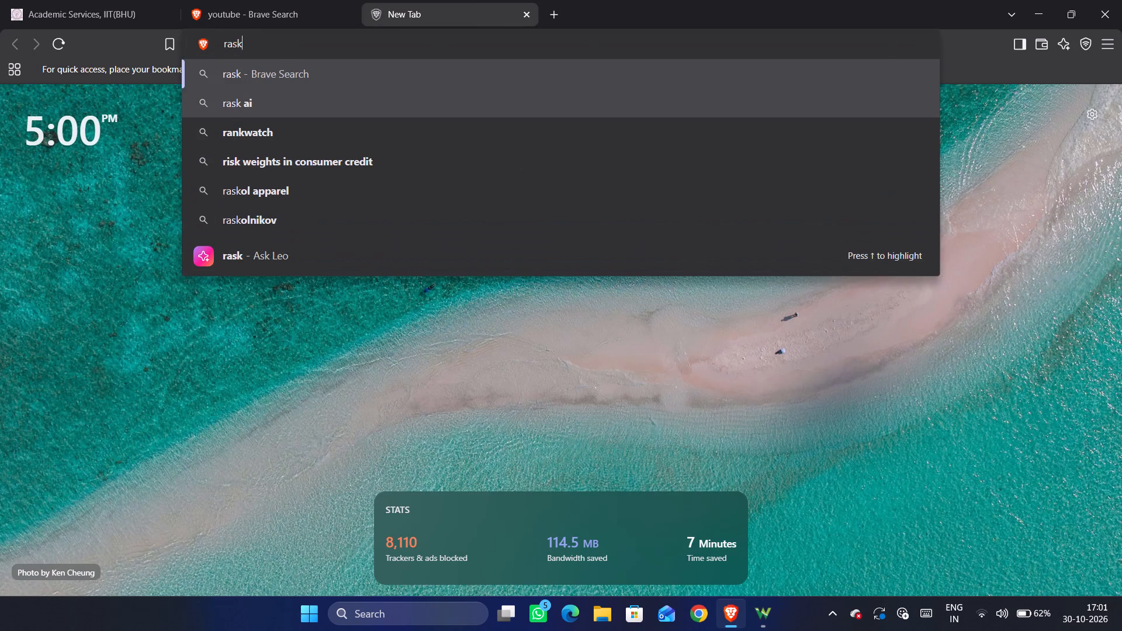
text(el)
key(space)
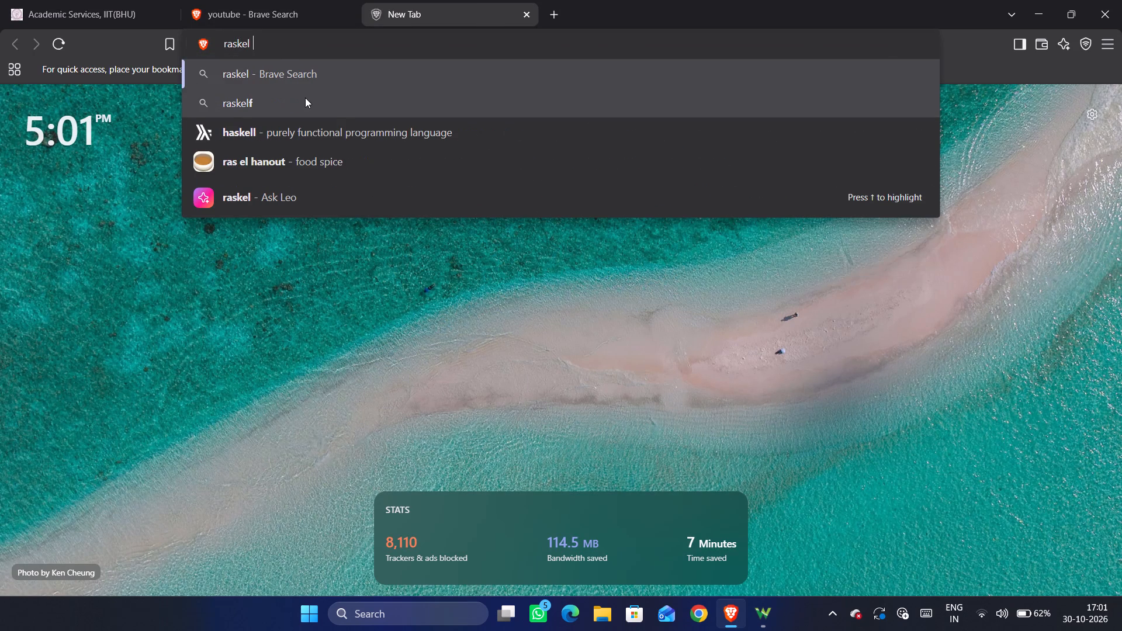
key(k)
text(a matlb)
key(Return)
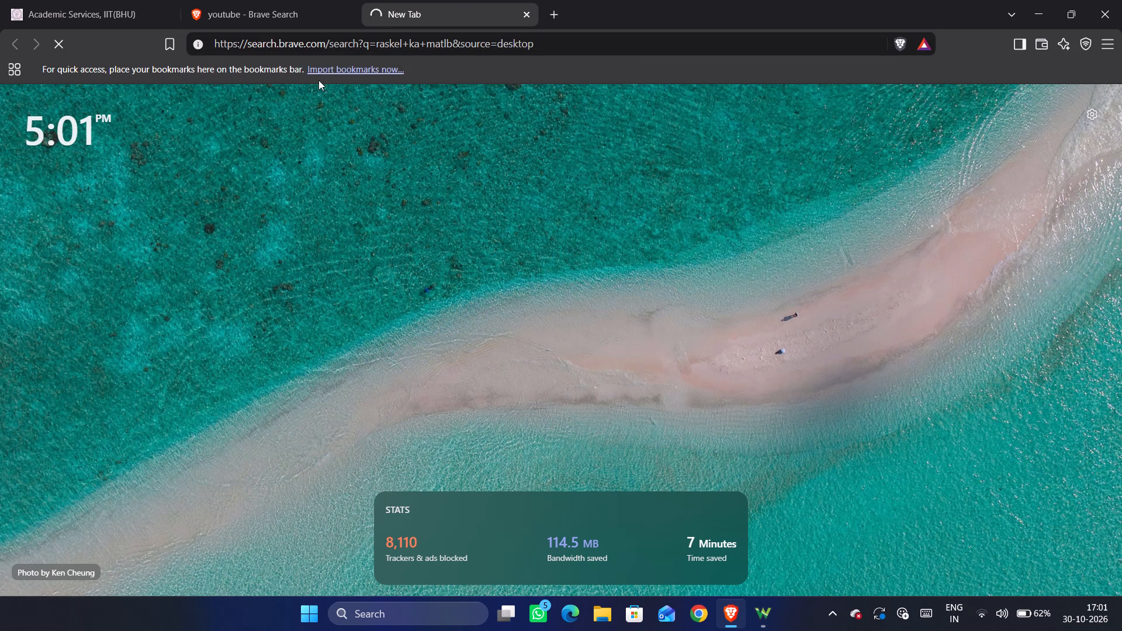
click(283, 178)
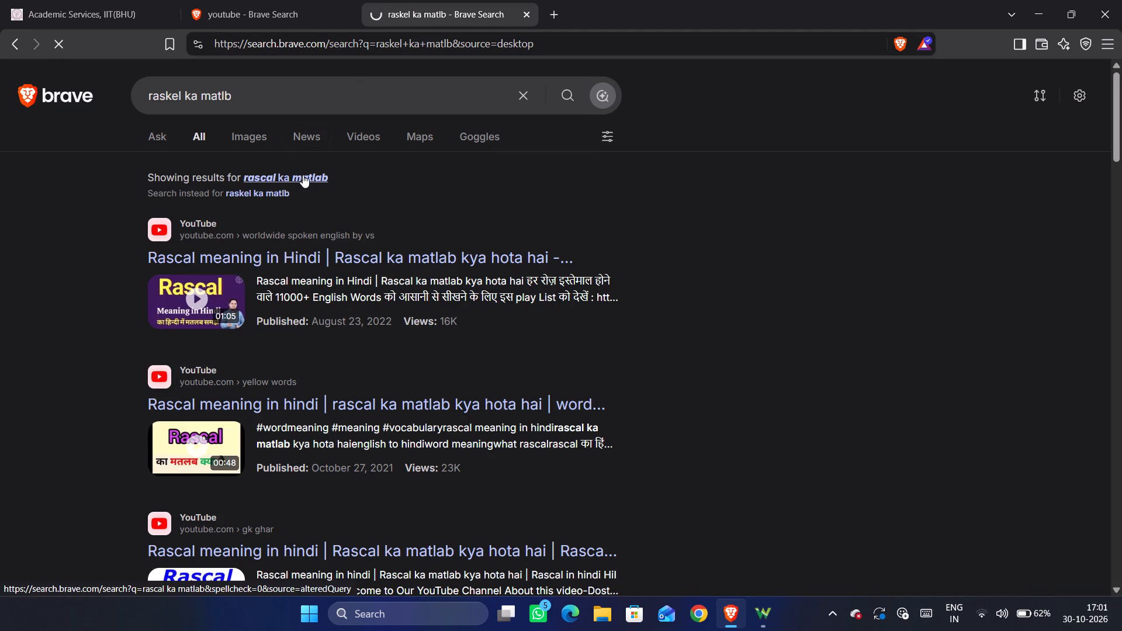
click(528, 20)
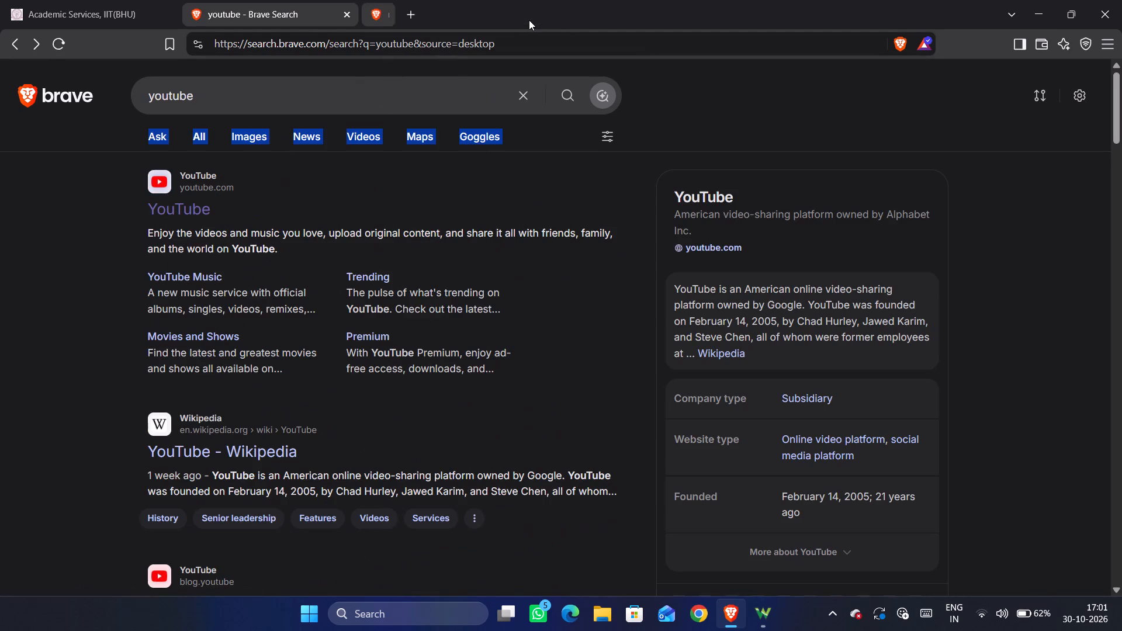
Replace the "youtube" query in the remaining search tab with "meaning of rascel" and run the search.
click(243, 102)
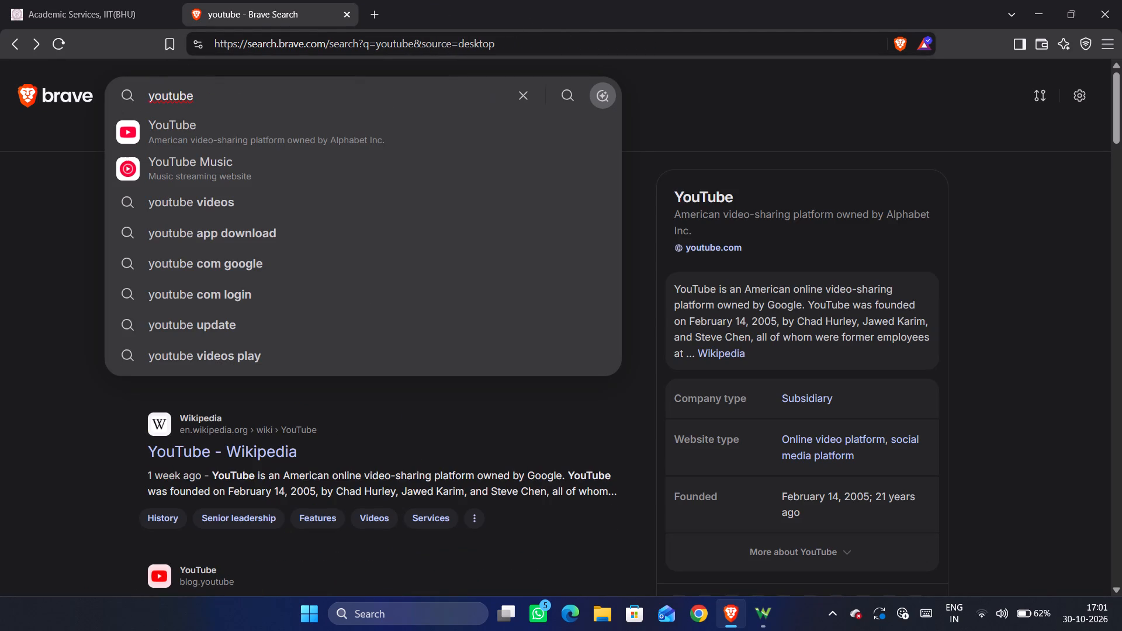
key(BackSpace)
key(BackSpace)
key(BackSpace)
key(BackSpace)
key(BackSpace)
key(BackSpace)
key(BackSpace)
key(BackSpace)
key(BackSpace)
key(BackSpace)
key(BackSpace)
key(BackSpace)
key(BackSpace)
key(BackSpace)
key(m)
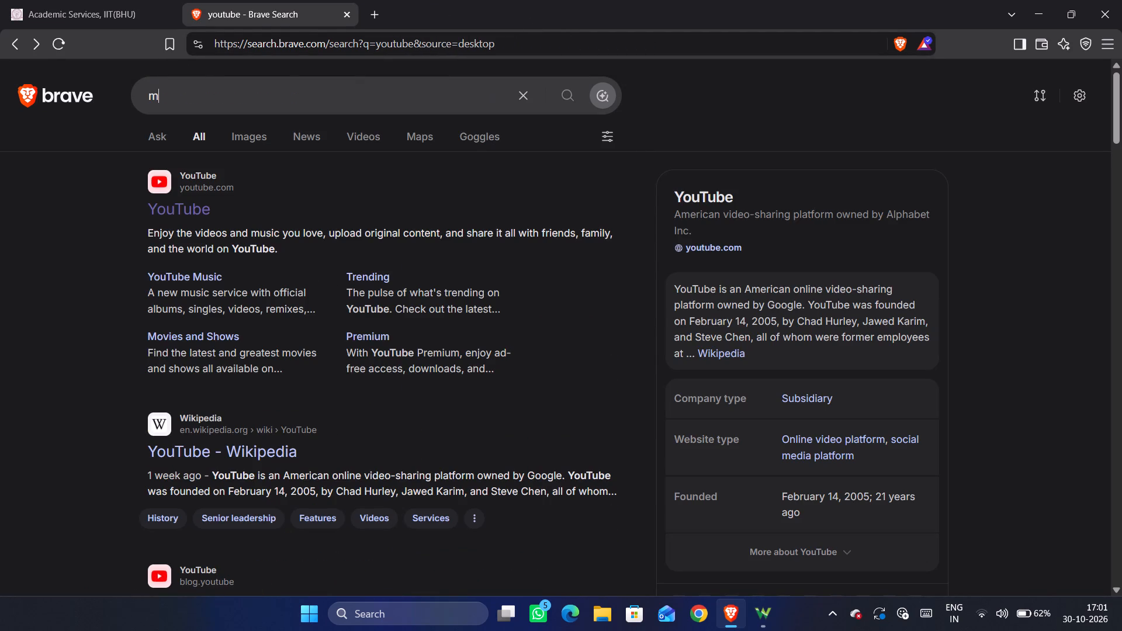
text(eanim)
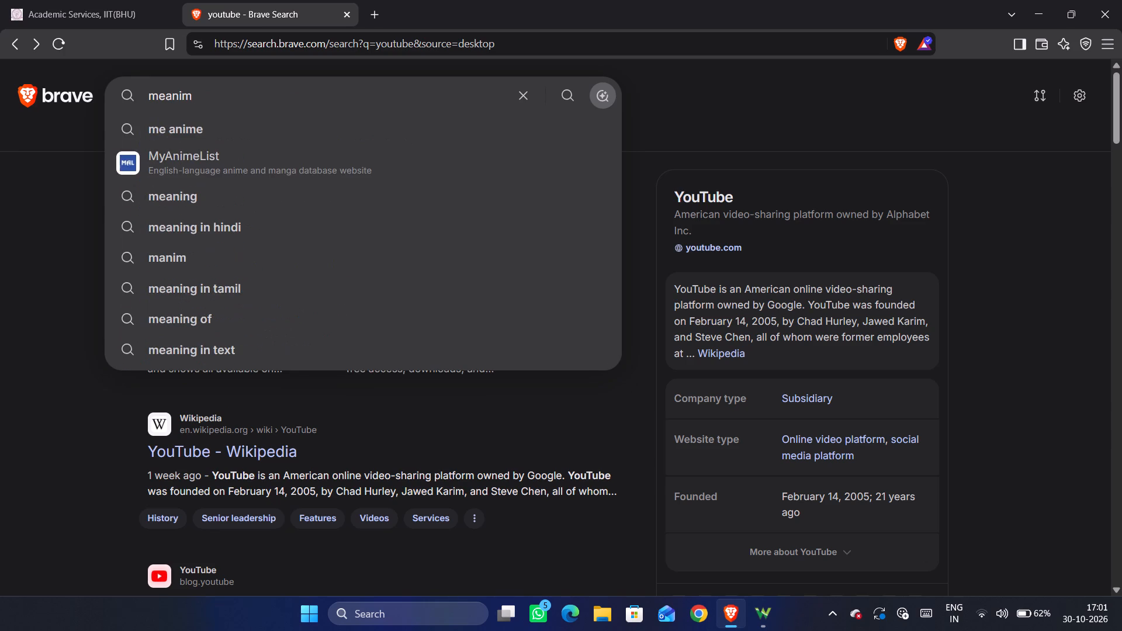
key(BackSpace)
text(ng)
key(space)
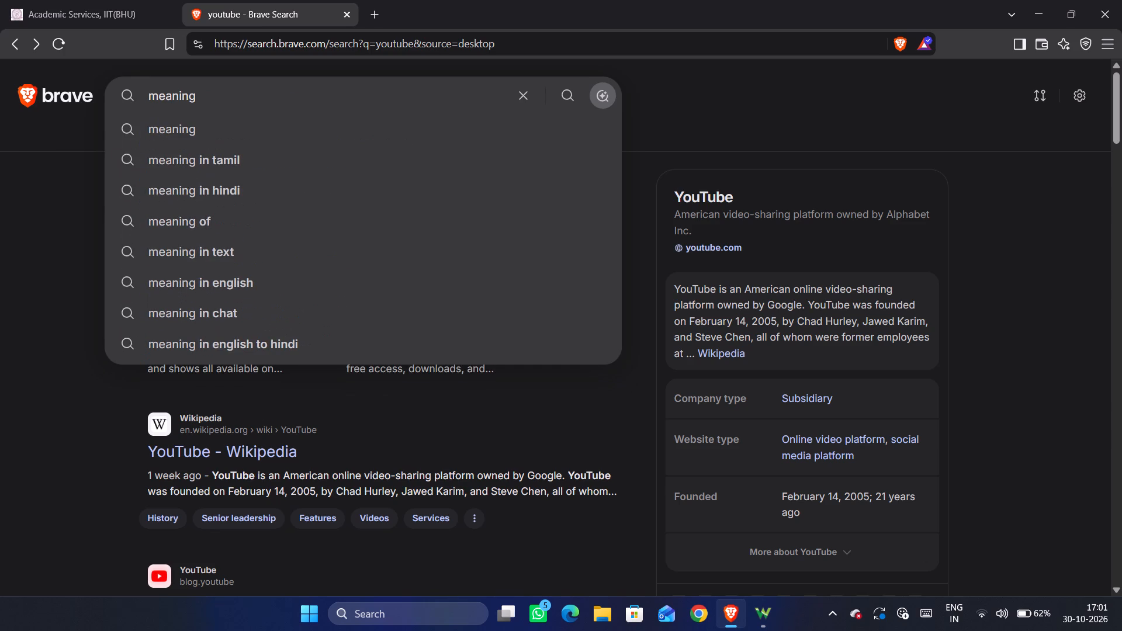
key(o)
text(f)
key(space)
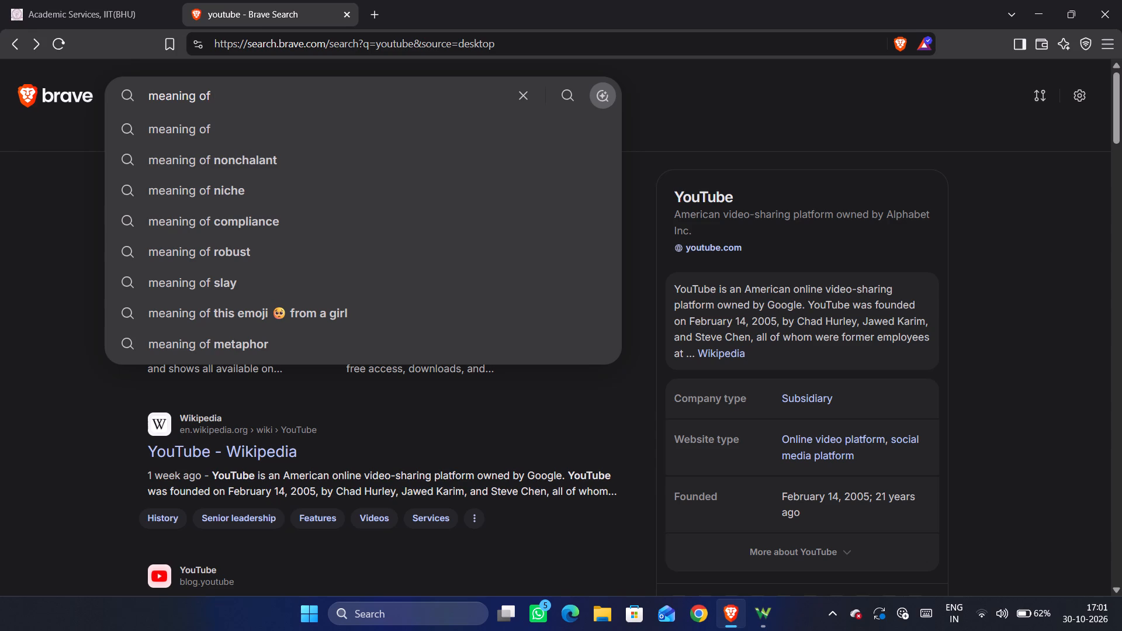
key(r)
key(a)
key(s)
drag(362, 111, 389, 126)
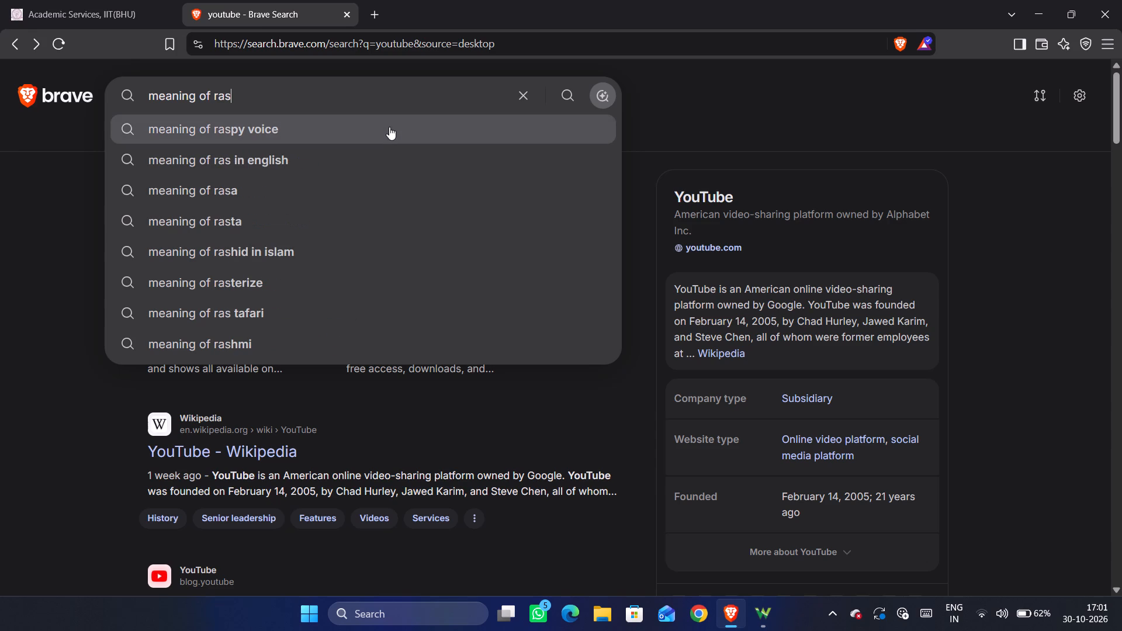
key(c)
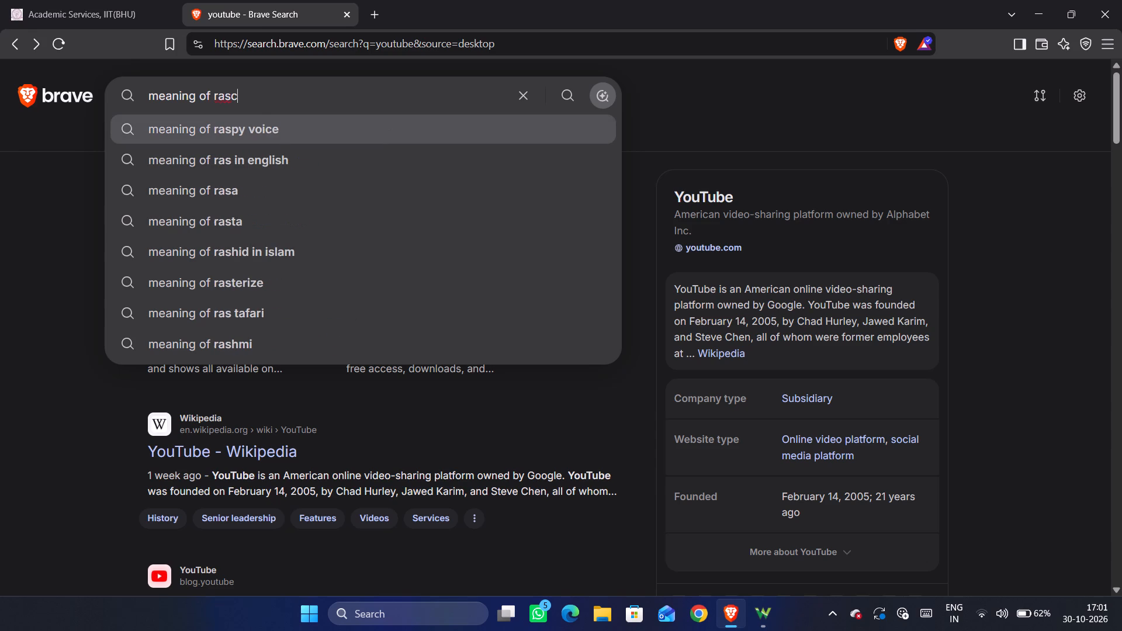
key(e)
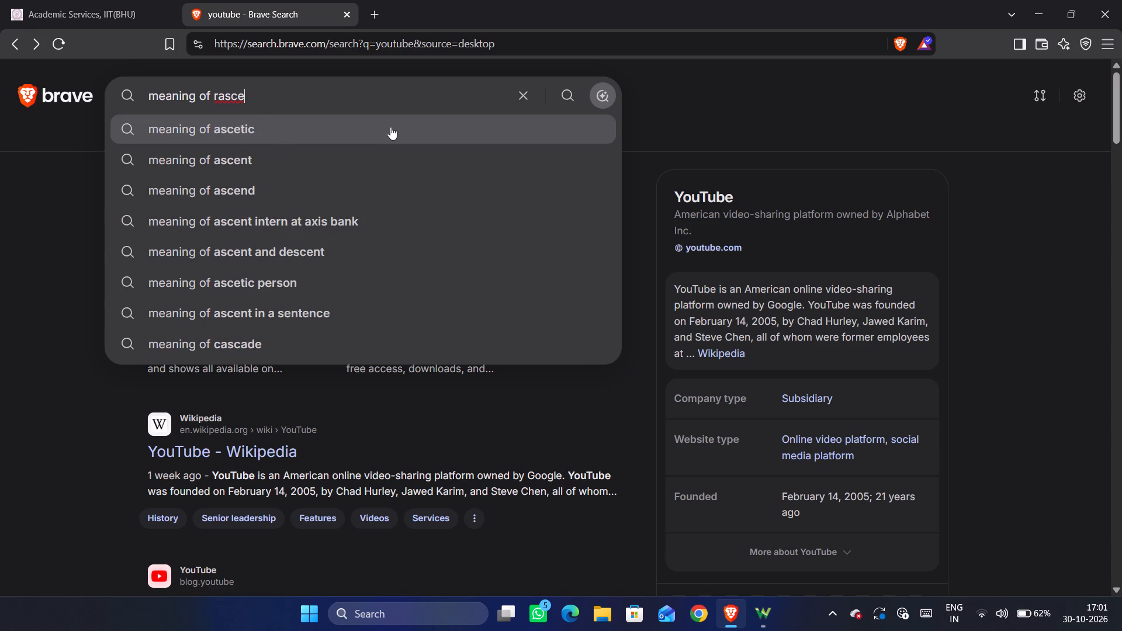
key(l)
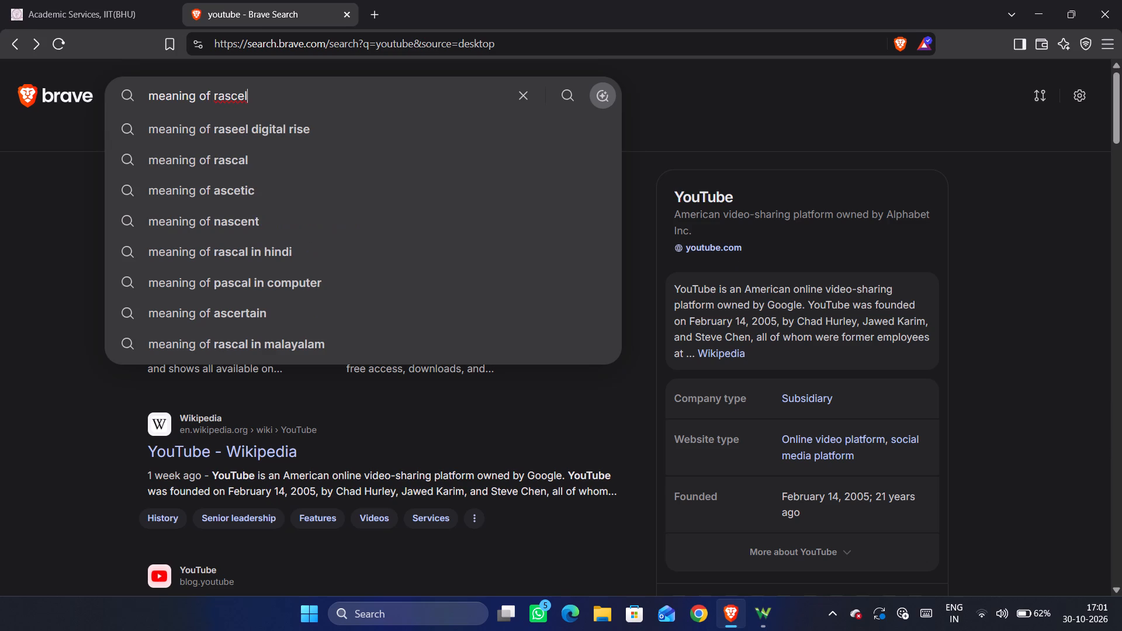
key(Return)
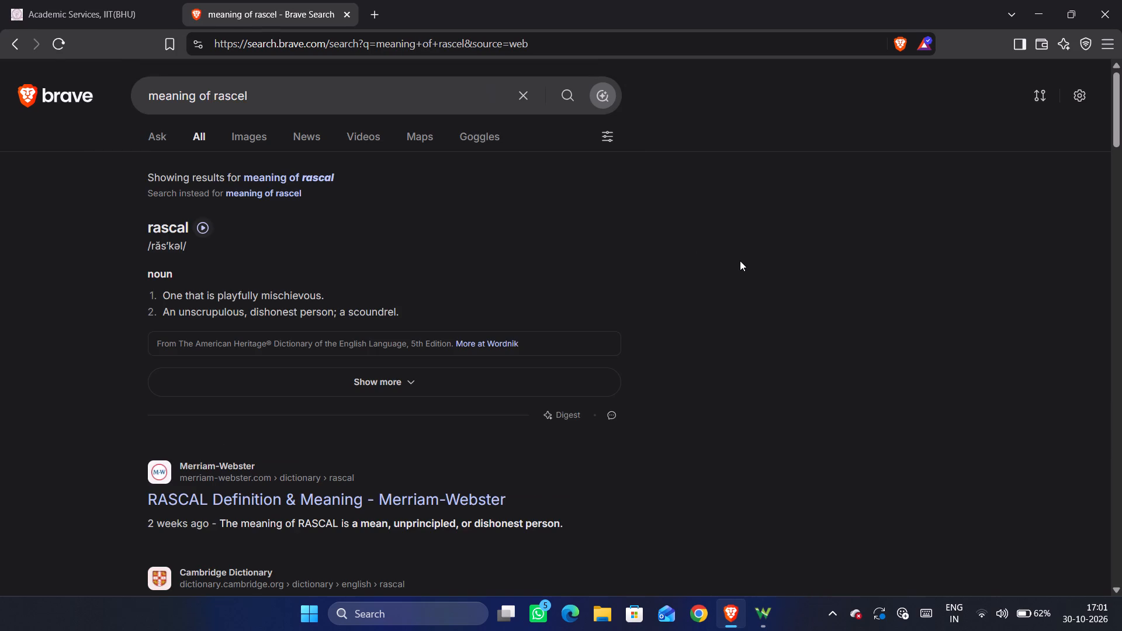
Show results for the original spelling "meaning of rascel", expand the full AI answer, and read through it.
click(297, 201)
click(292, 192)
scroll(293, 192, down, 1)
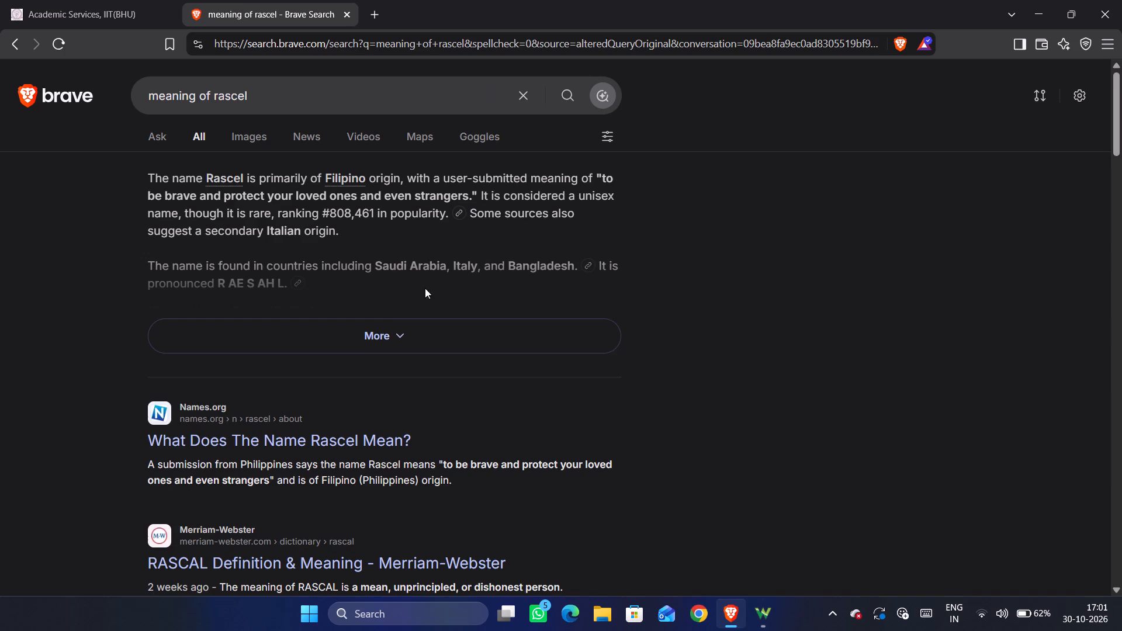
click(365, 335)
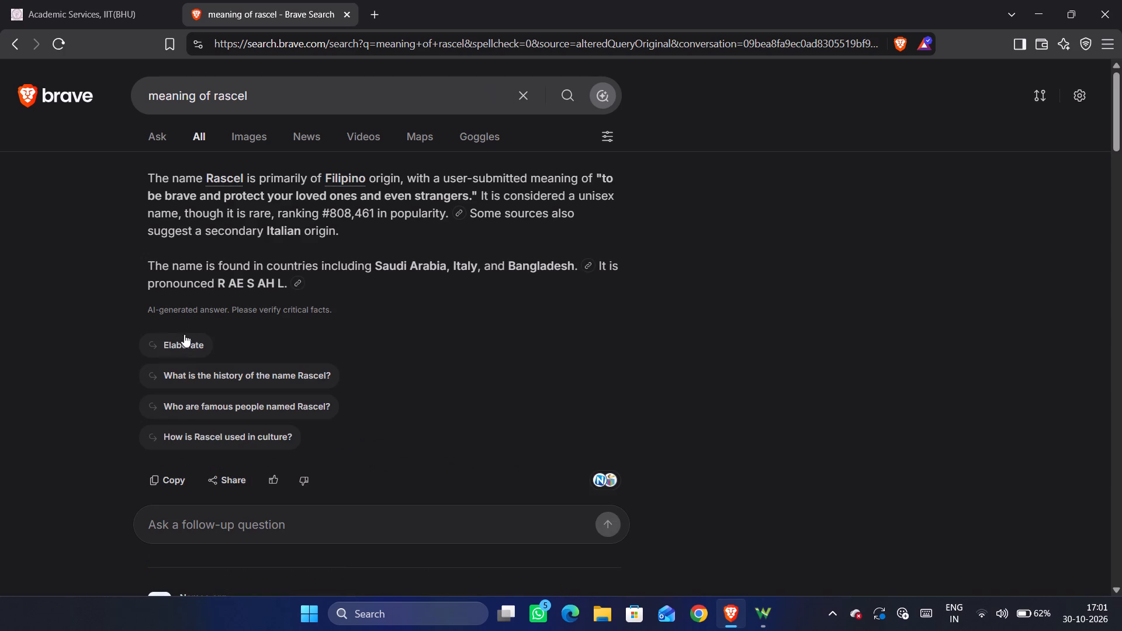
scroll(518, 283, down, 1)
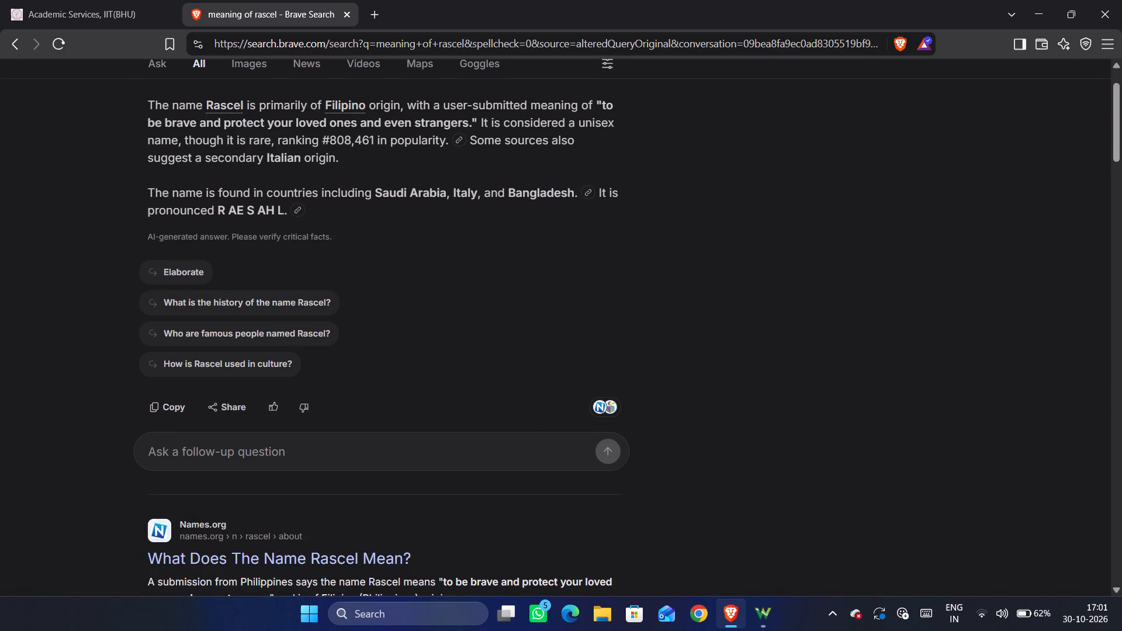
scroll(449, 205, down, 1)
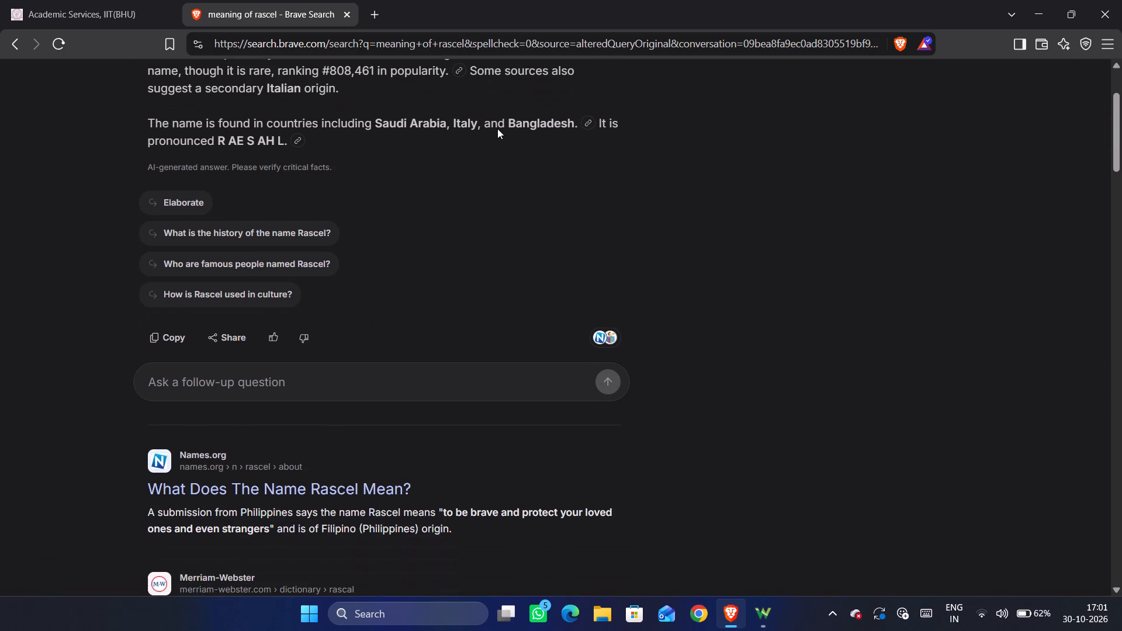
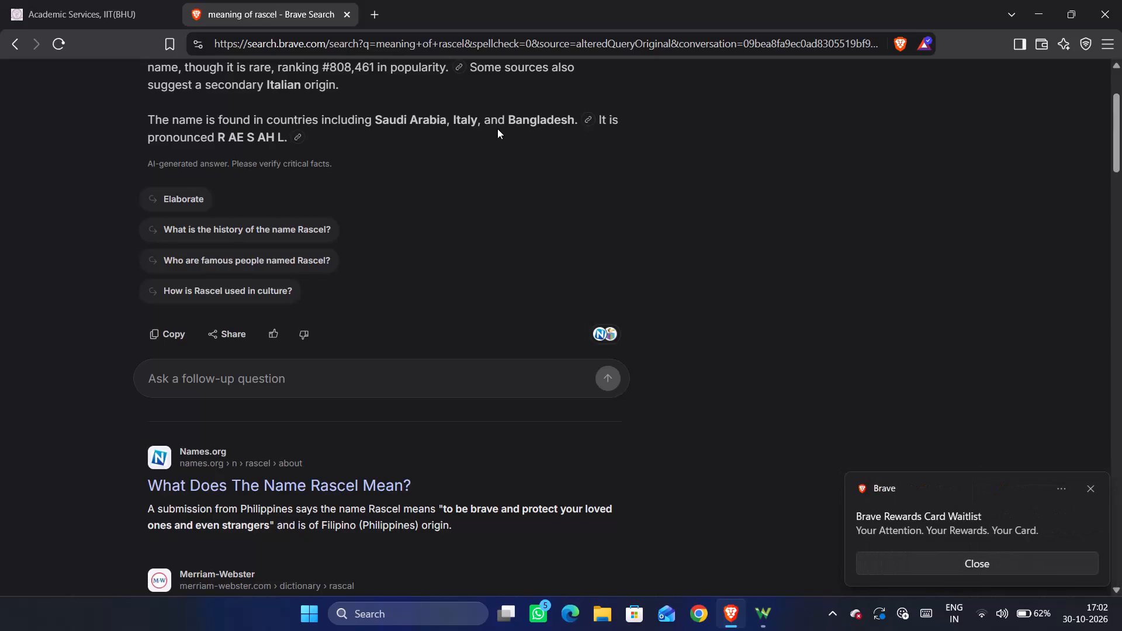
Dismiss the Brave Rewards notification and close the browser window.
click(1086, 492)
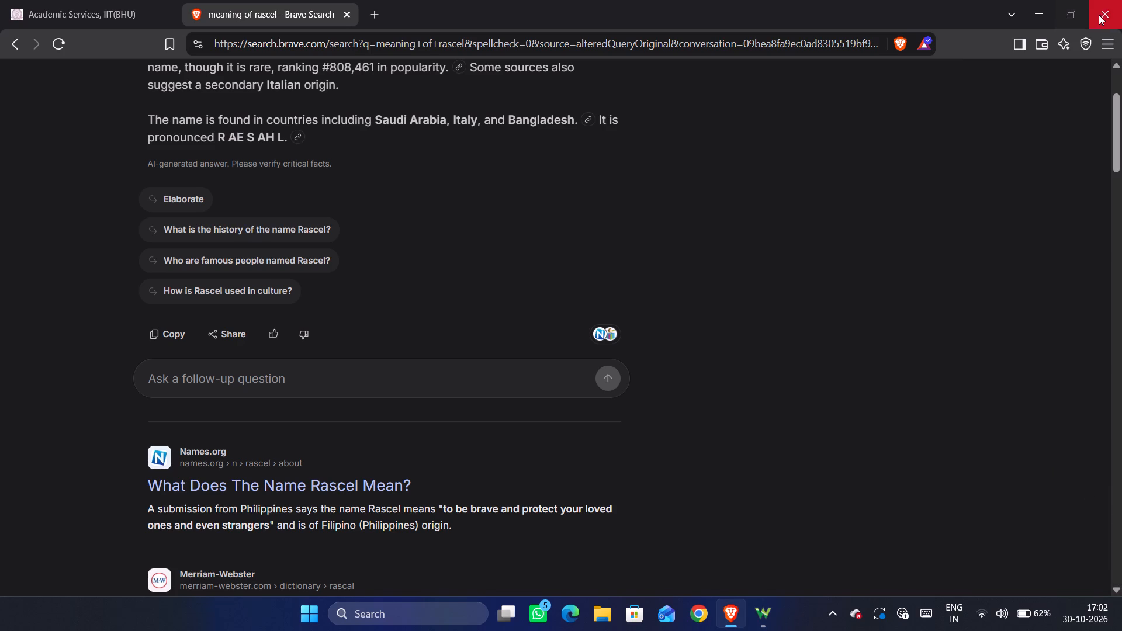
click(1102, 15)
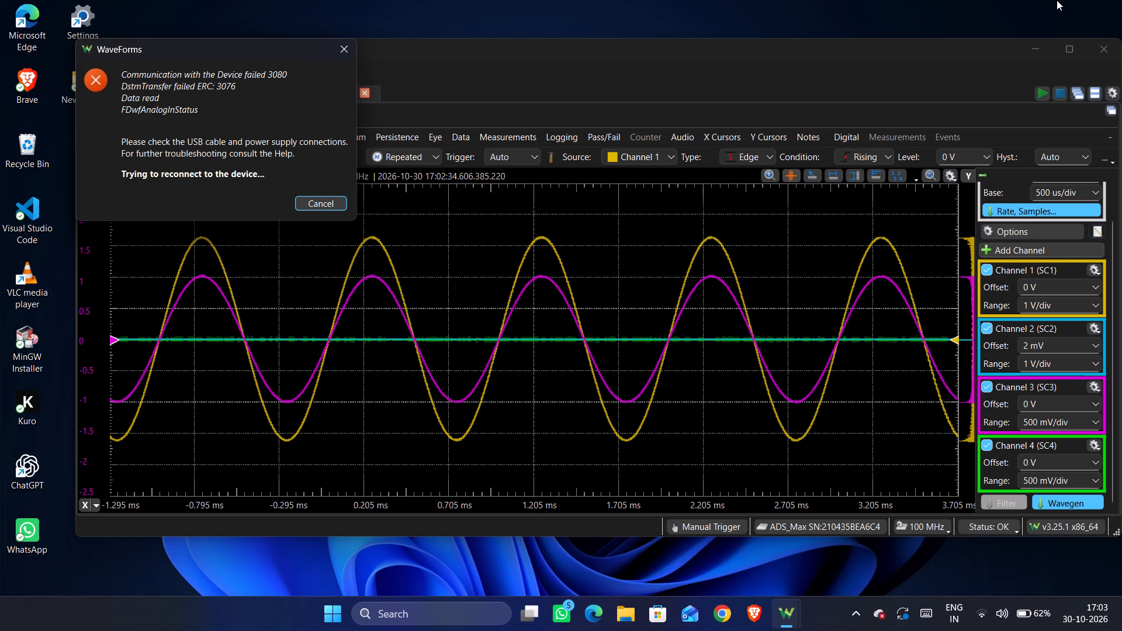
Dismiss the WaveForms device communication error and close the Device Manager without selecting a device.
triple_click(1107, 50)
double_click(1107, 50)
drag(1107, 50, 292, 88)
drag(292, 88, 347, 54)
click(347, 54)
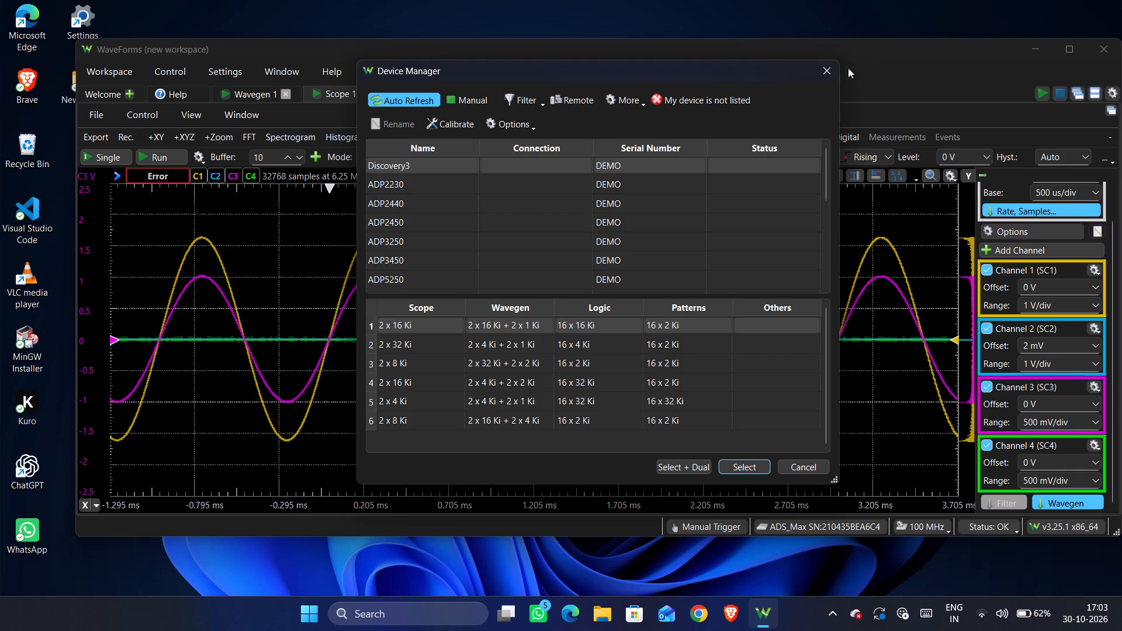
click(837, 70)
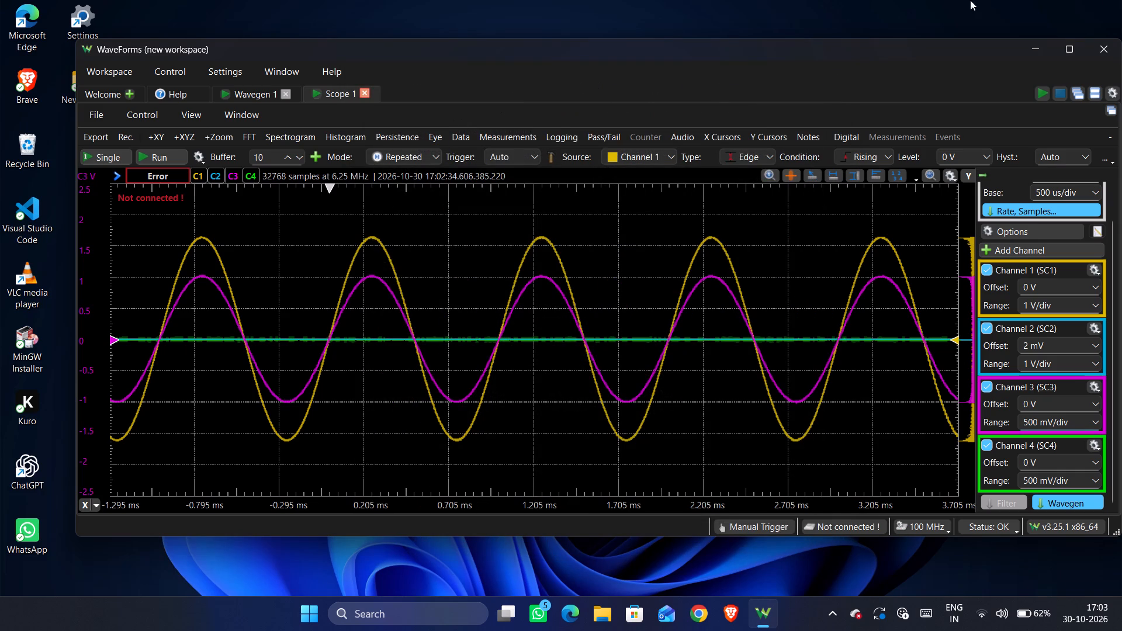
Close WaveForms without saving the current workspace.
click(1104, 50)
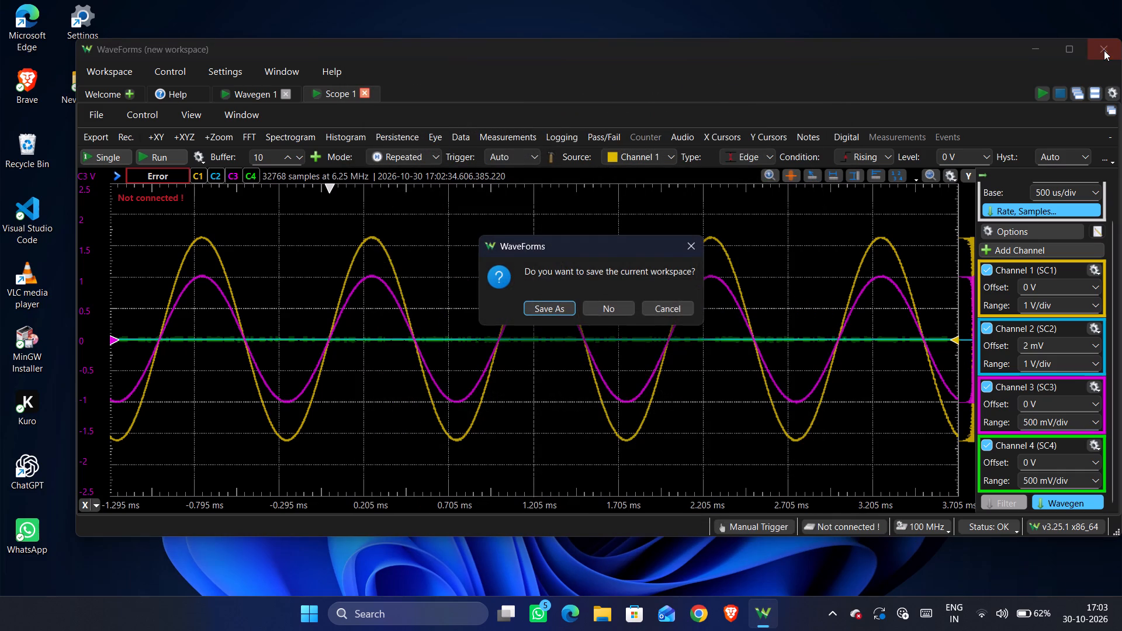
click(618, 309)
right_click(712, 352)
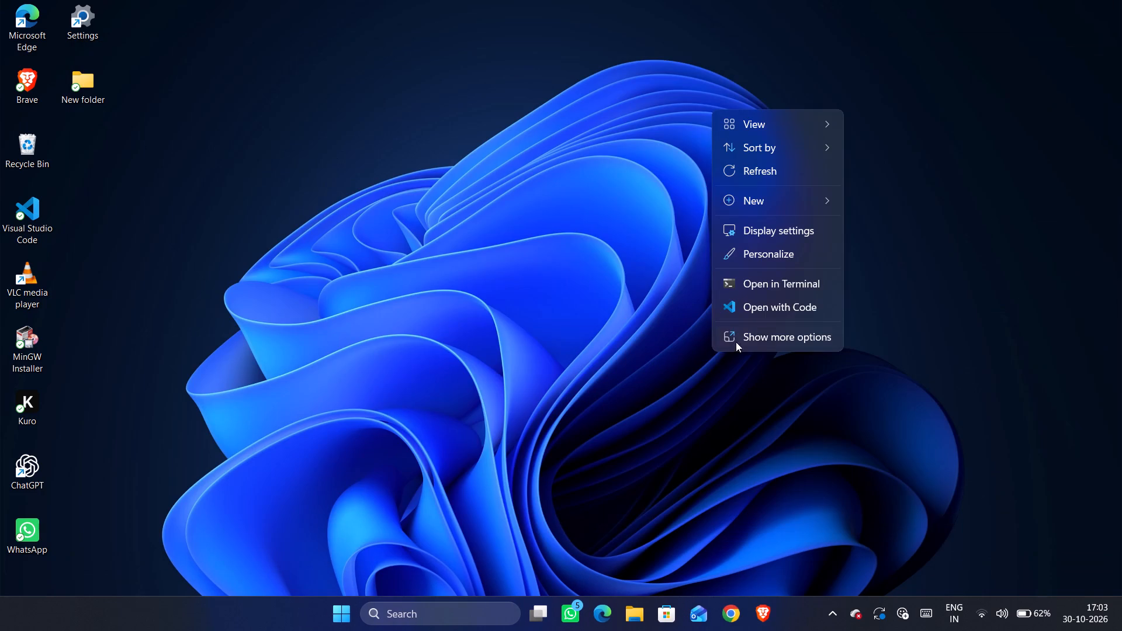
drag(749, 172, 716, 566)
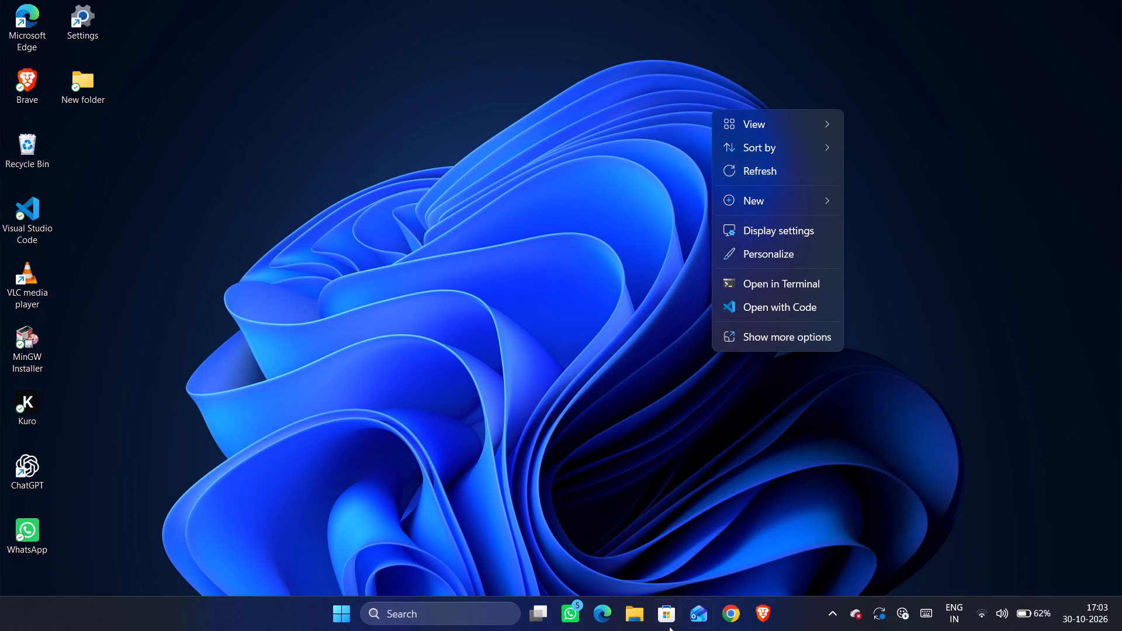
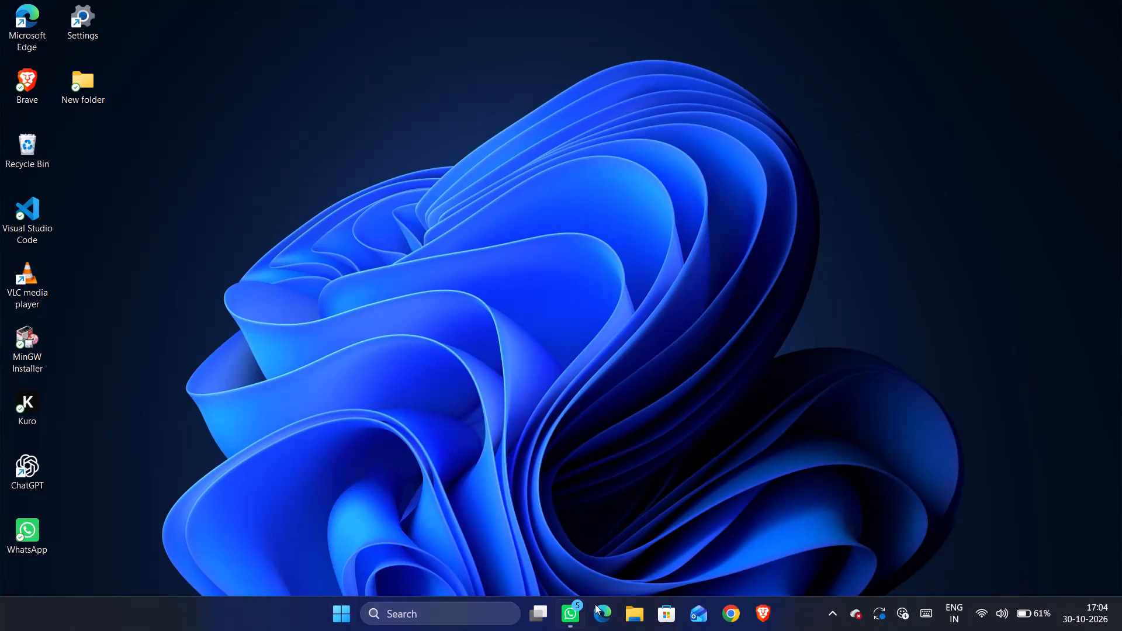
Refresh the Windows desktop twice.
right_click(832, 287)
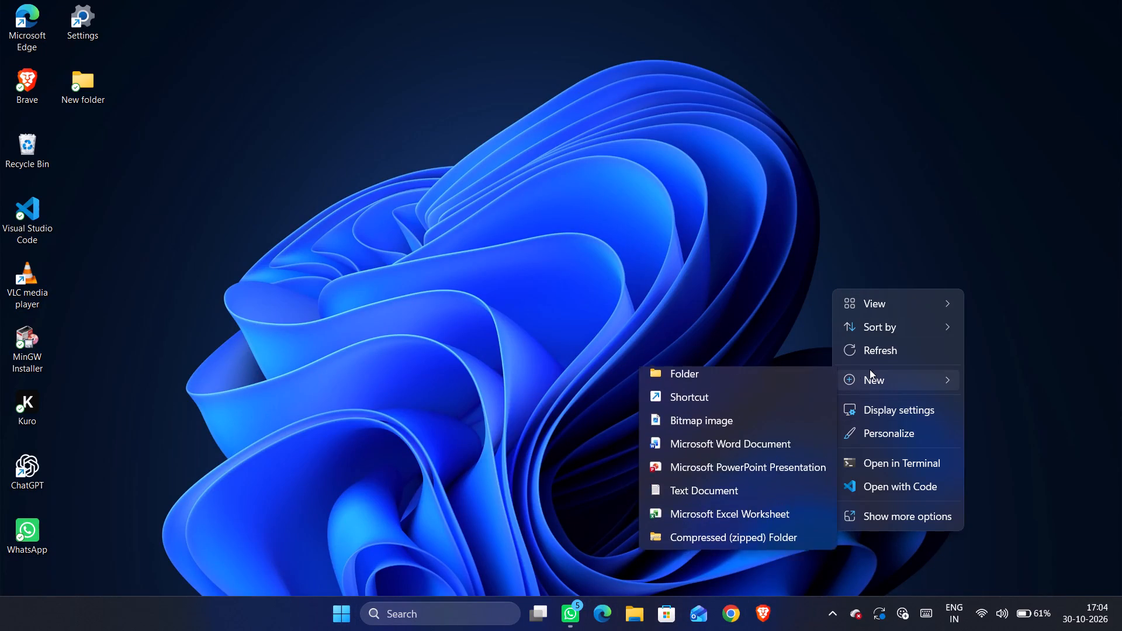
click(856, 350)
right_click(856, 350)
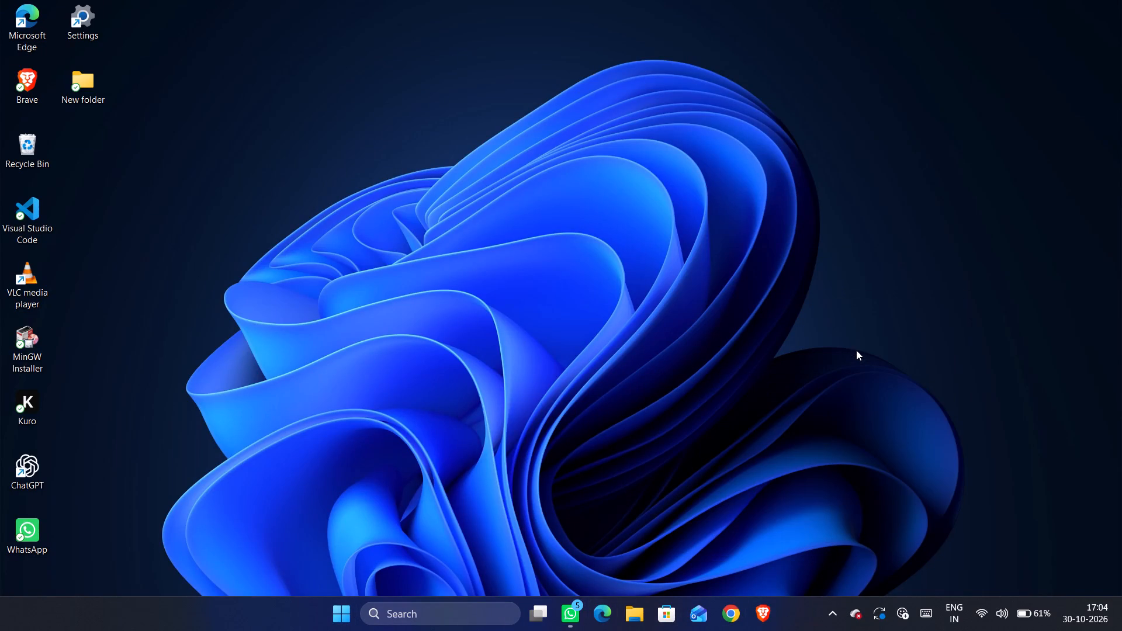
click(899, 173)
right_click(899, 173)
click(930, 234)
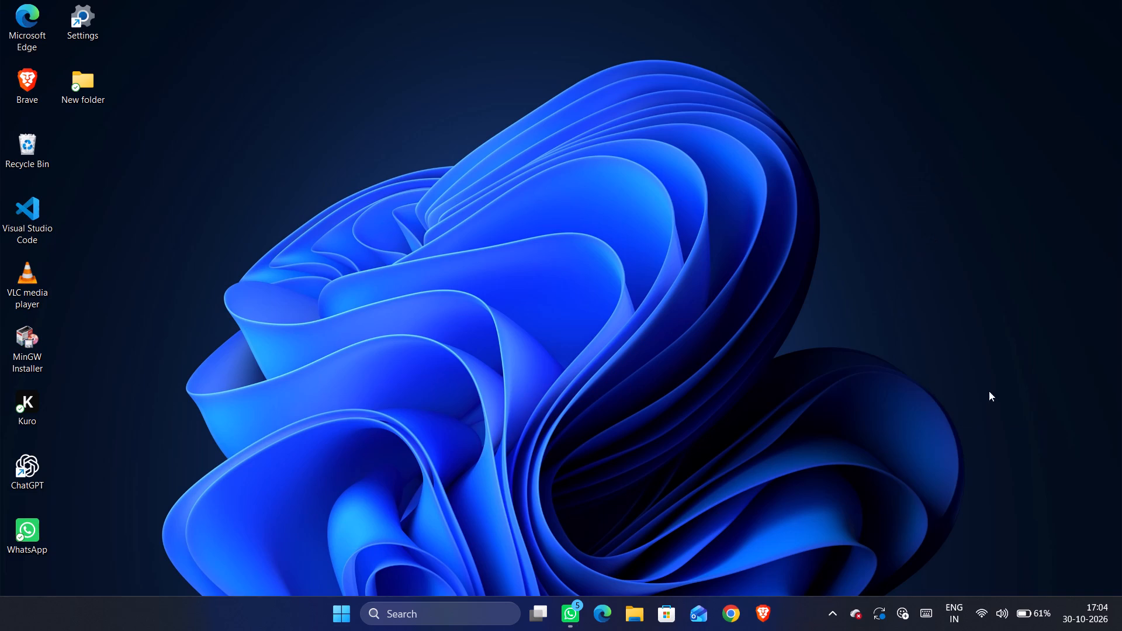